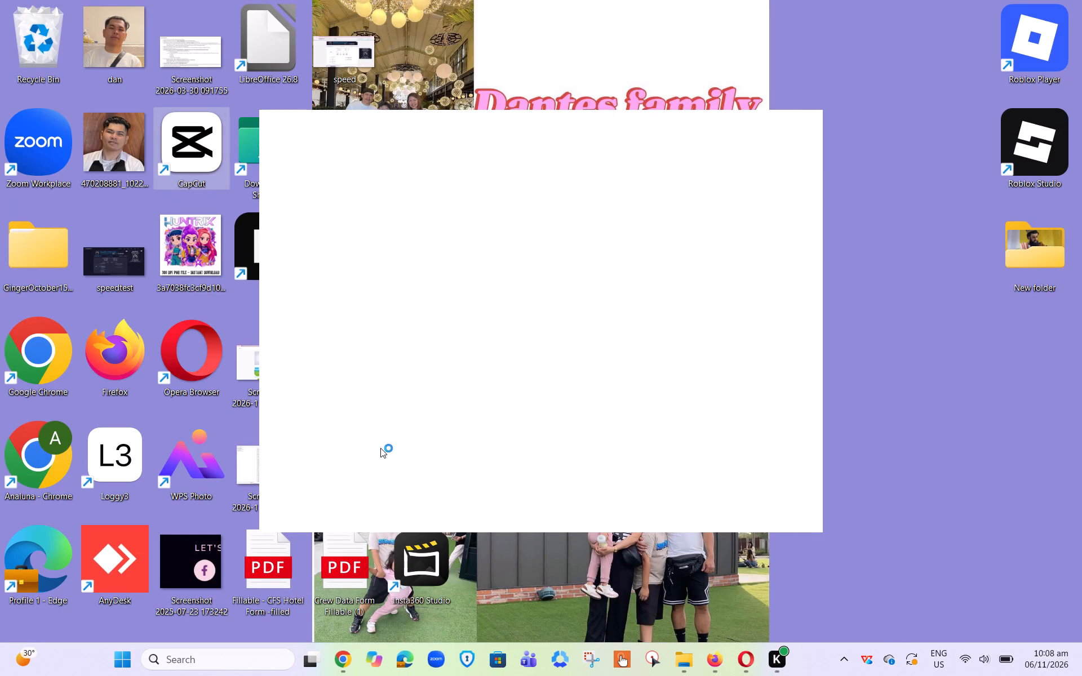
# Launch CapCut from the desktop.
pyautogui.scroll(1, 454, 265)
pyautogui.click(187, 150)
pyautogui.click(196, 148)
# Switch to Firefox and close its window with the Ka HomeBoy's TV Facebook page.
pyautogui.click(712, 664)
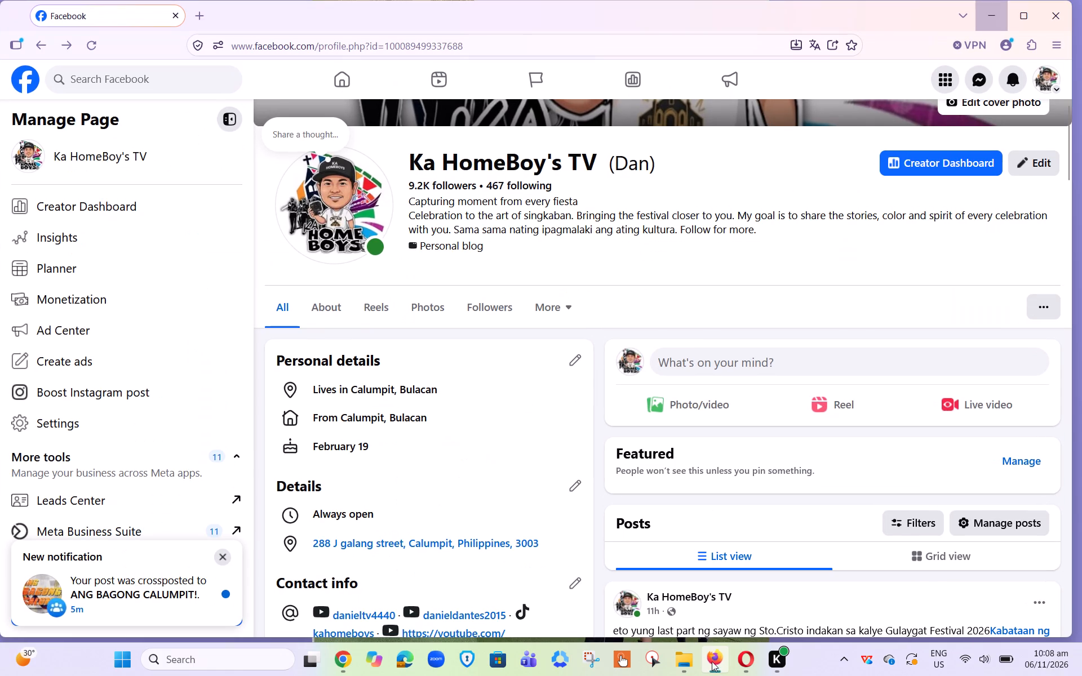
pyautogui.click(1056, 19)
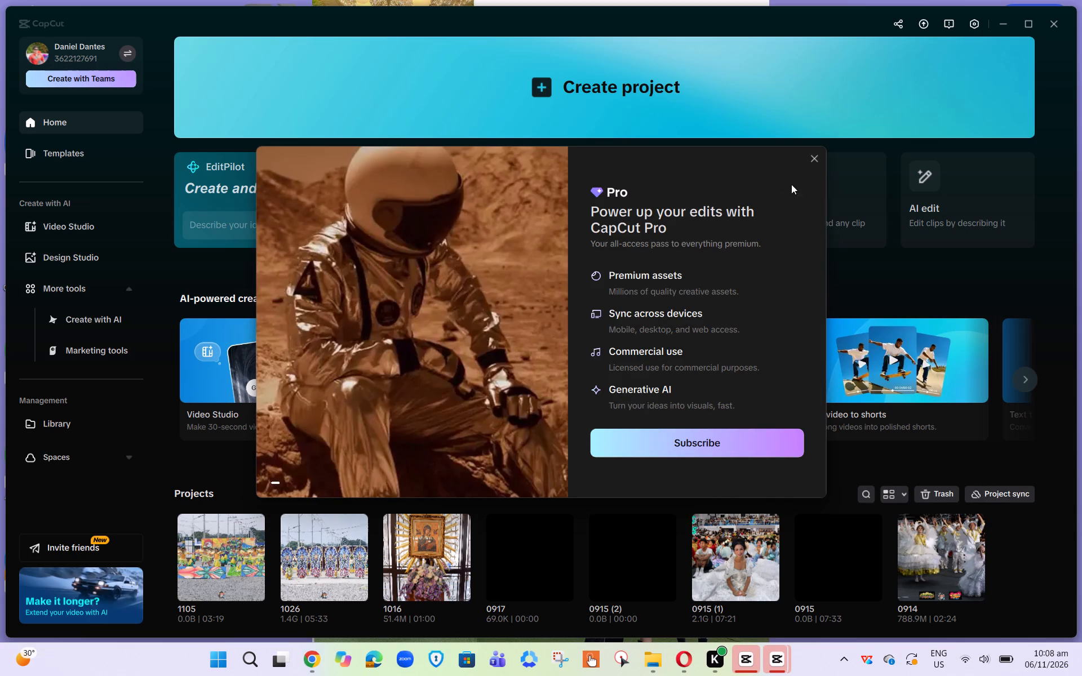
# Dismiss the Pro subscription offer and the version update, and create a new project.
pyautogui.moveTo(810, 158); pyautogui.dragTo(819, 161)
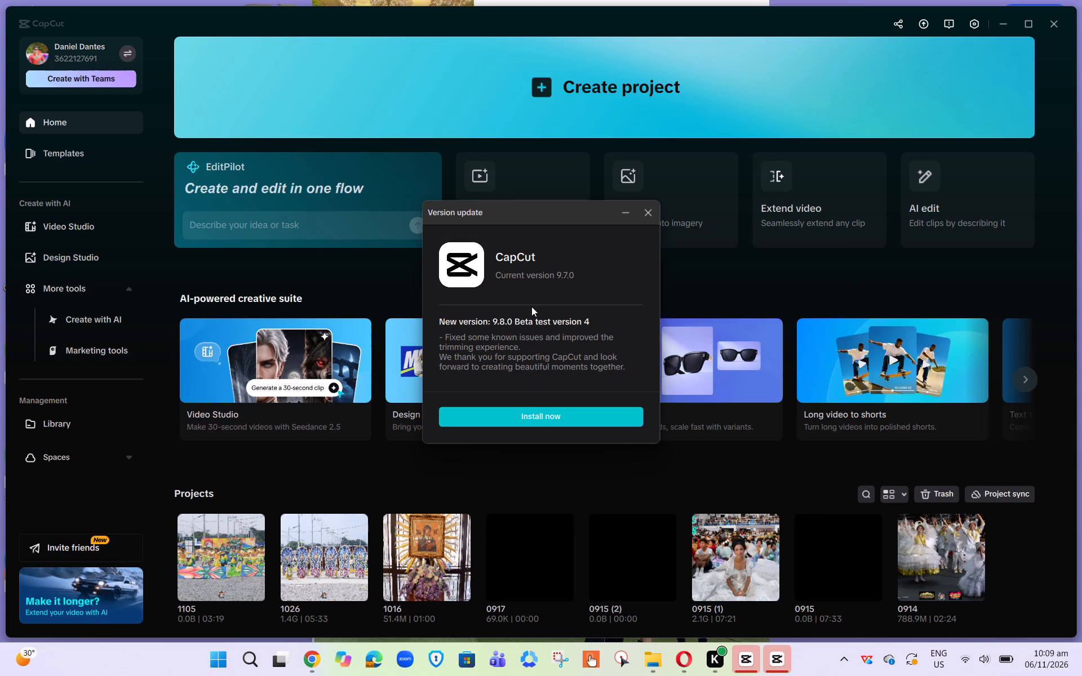
pyautogui.click(645, 215)
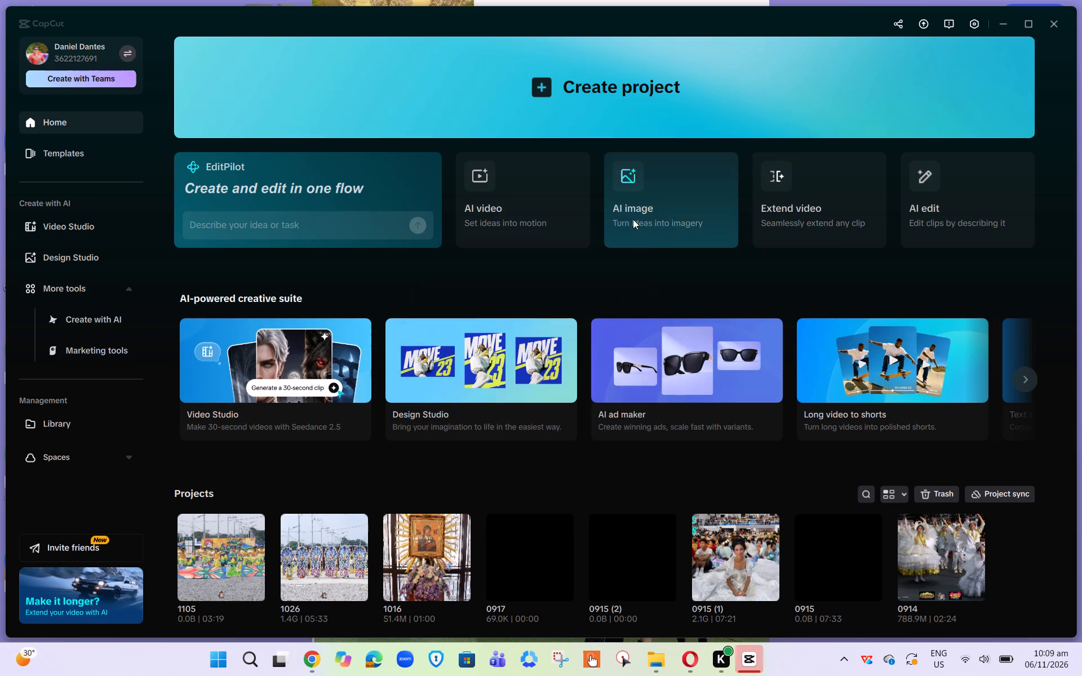
pyautogui.doubleClick(593, 92)
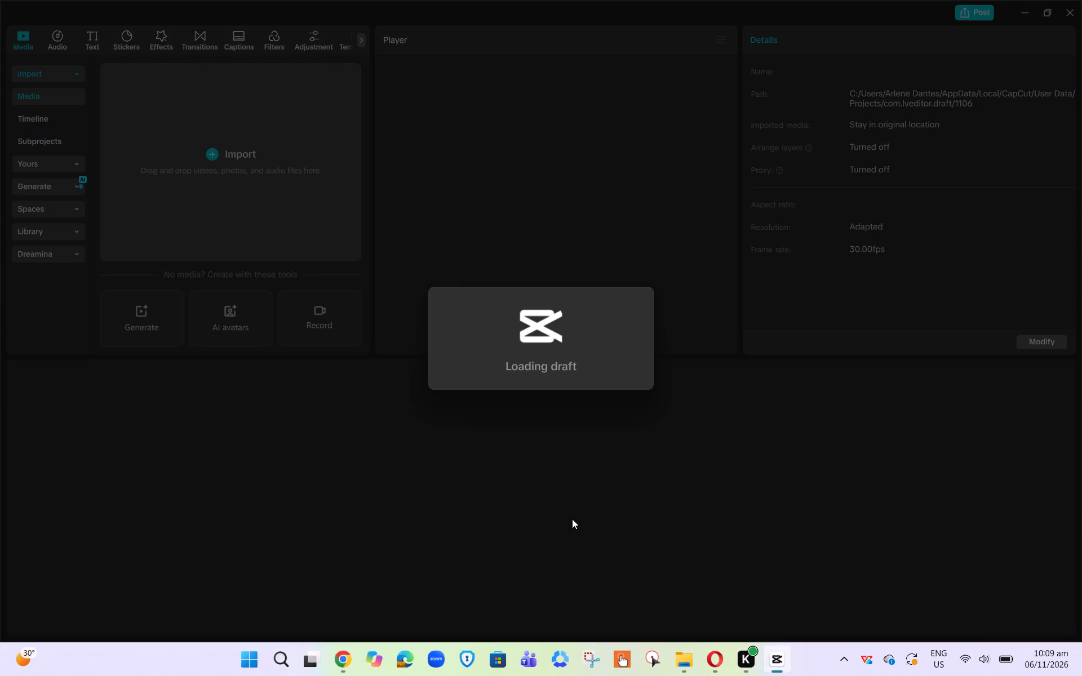
# Import the video DSCF5553.MOV from the device's Desktop "New folder" into the project media.
pyautogui.click(210, 155)
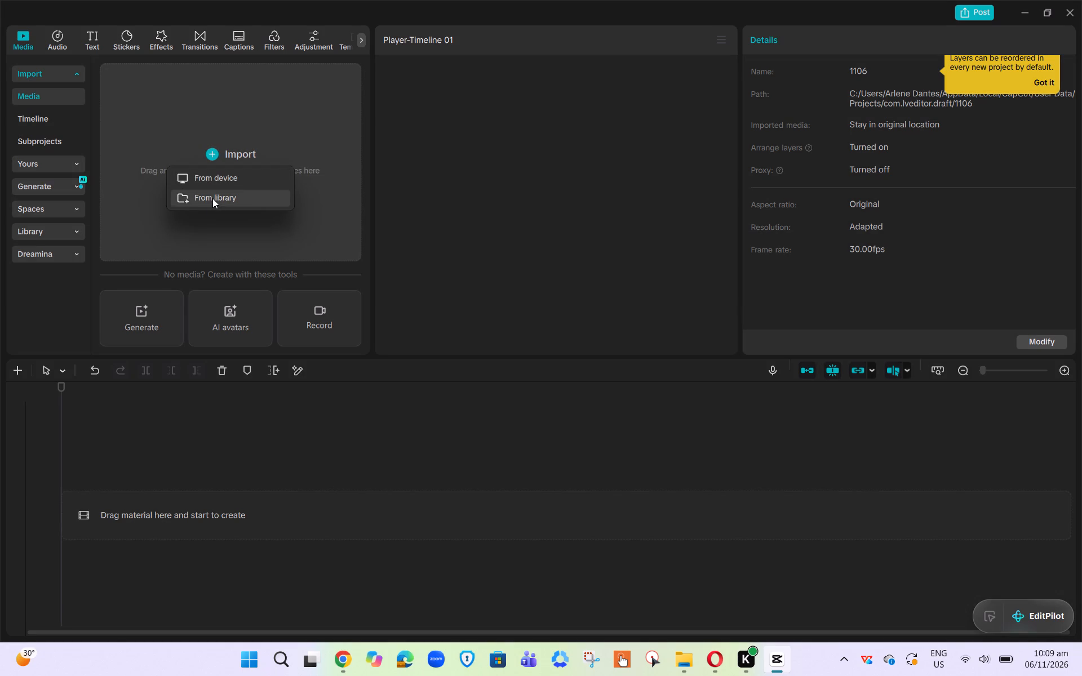
pyautogui.click(220, 175)
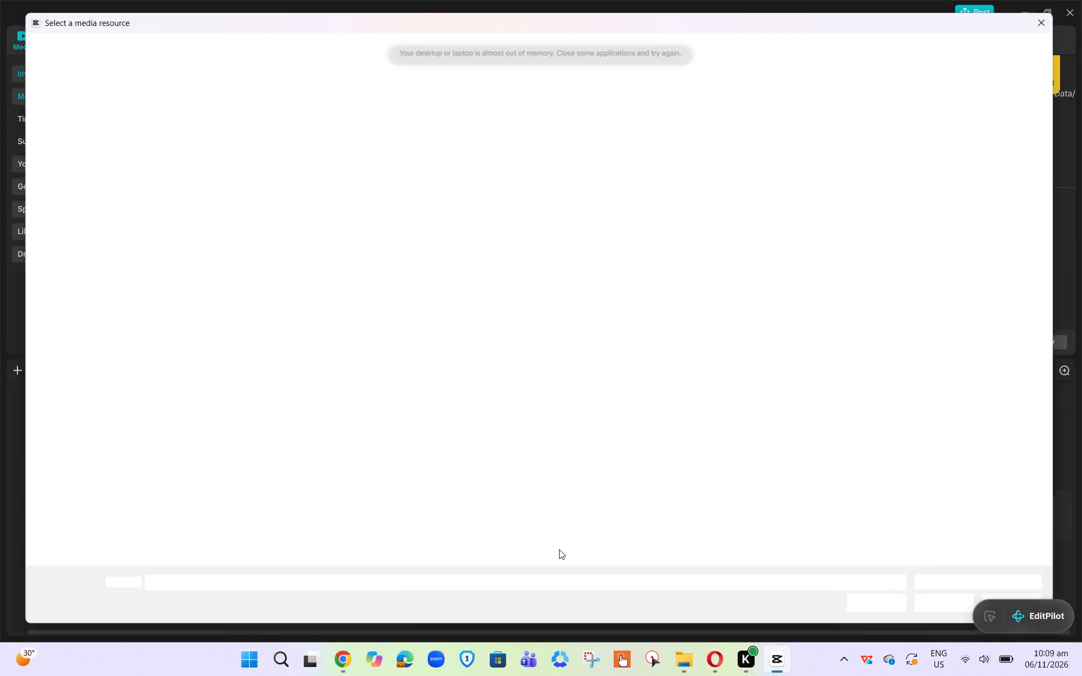
pyautogui.scroll(-2, 477, 522)
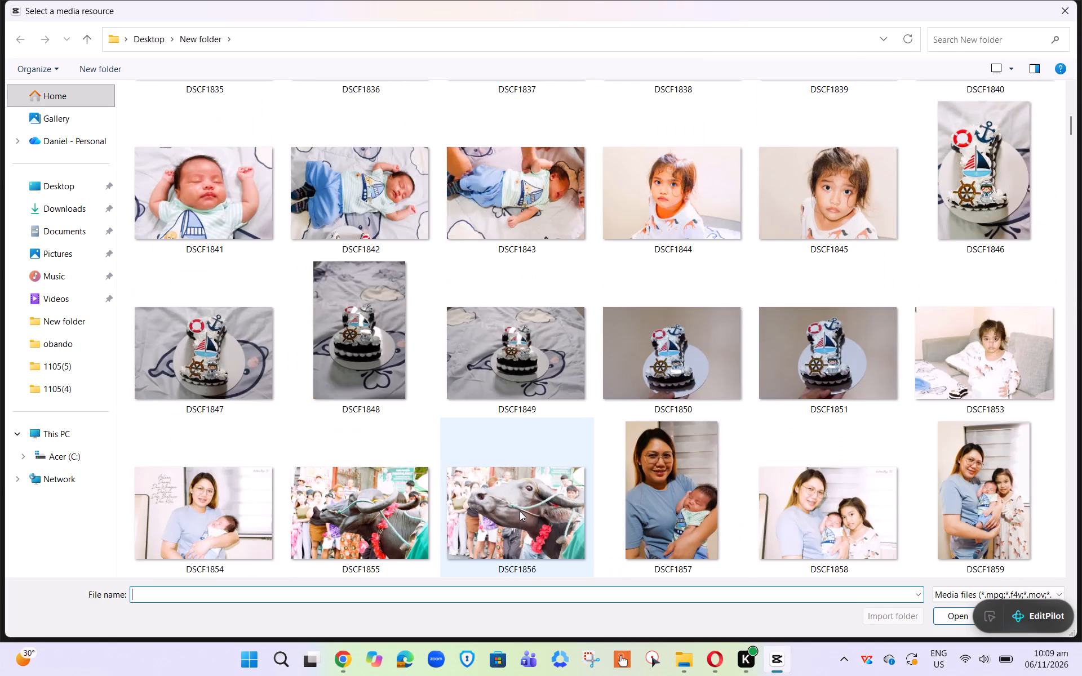
pyautogui.scroll(-4, 520, 511)
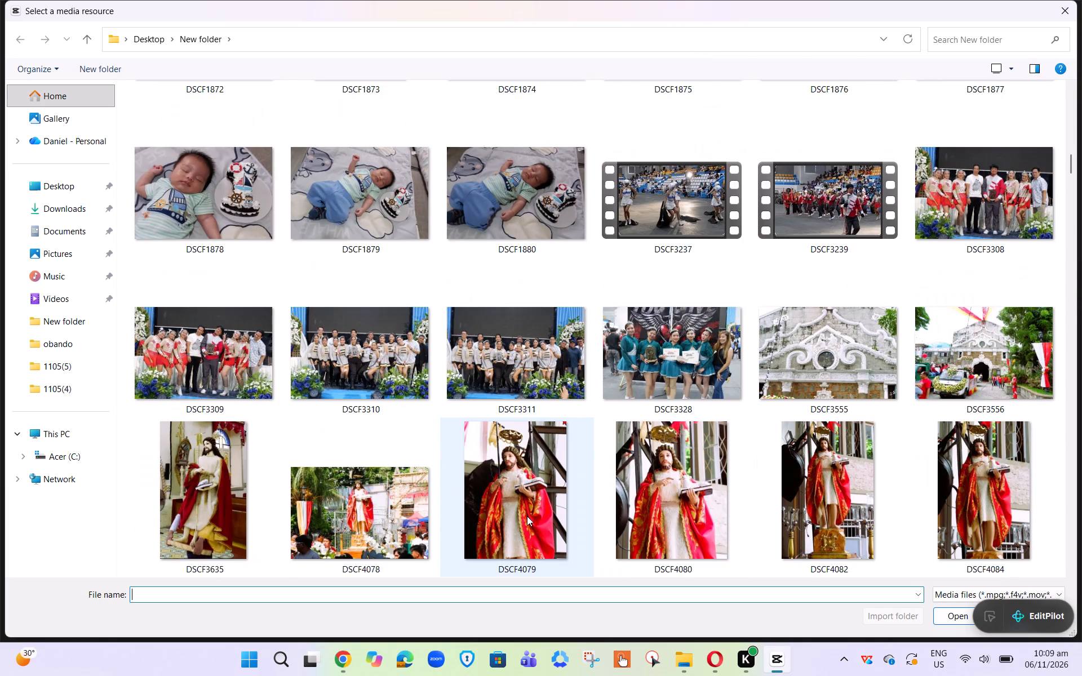
pyautogui.scroll(-17, 525, 514)
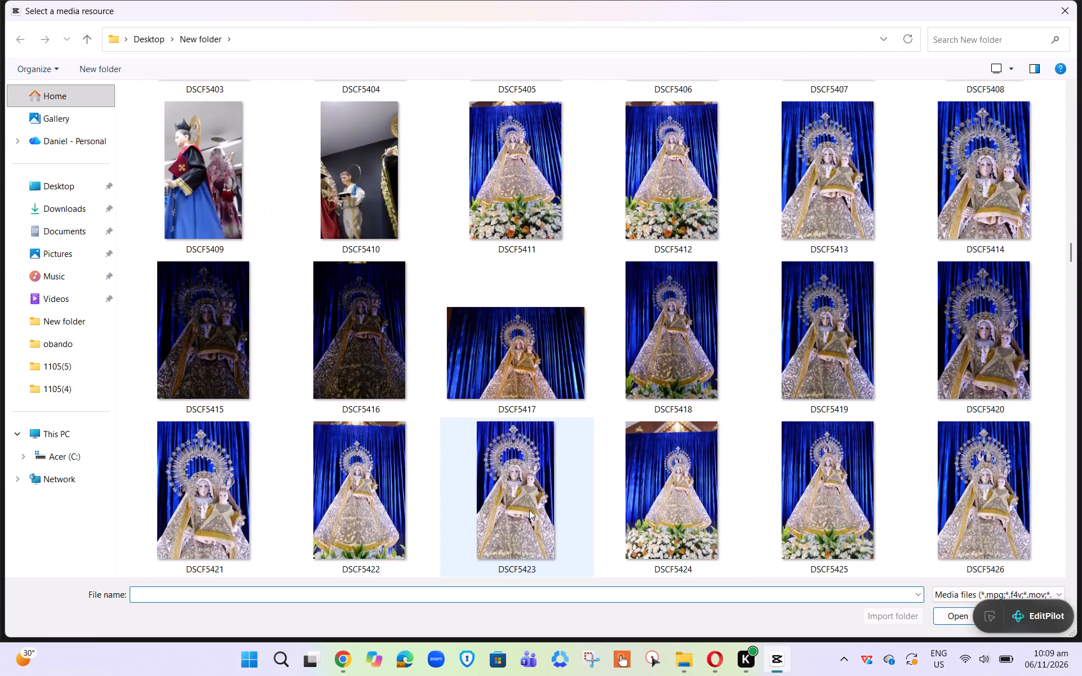
pyautogui.scroll(-6, 529, 510)
pyautogui.scroll(4, 531, 504)
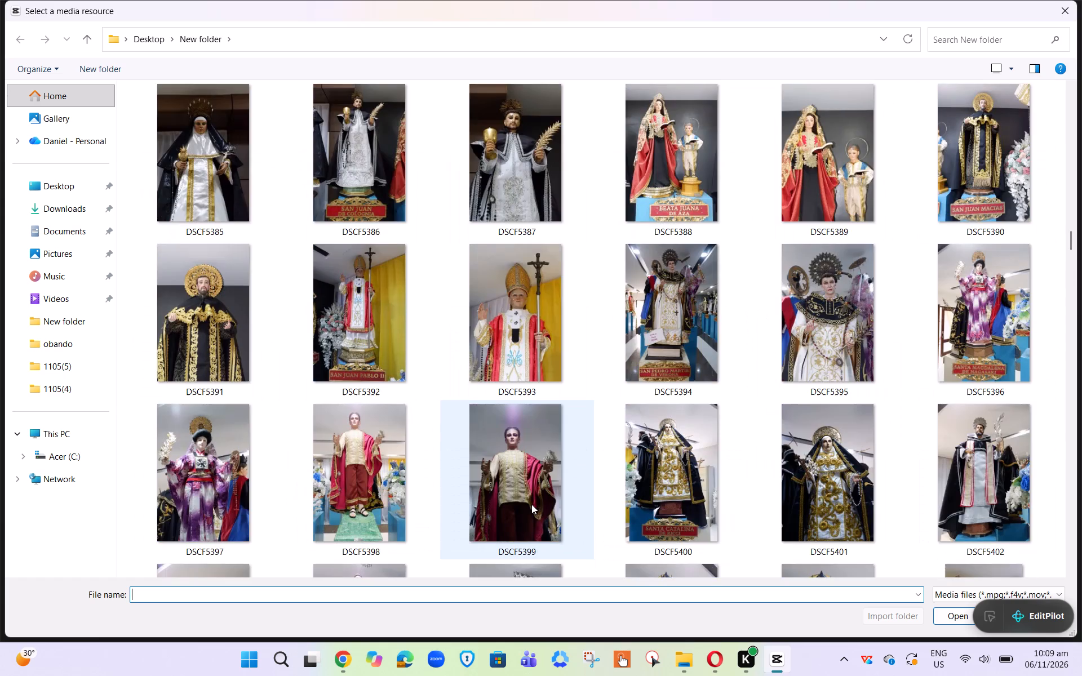
pyautogui.scroll(-3, 531, 504)
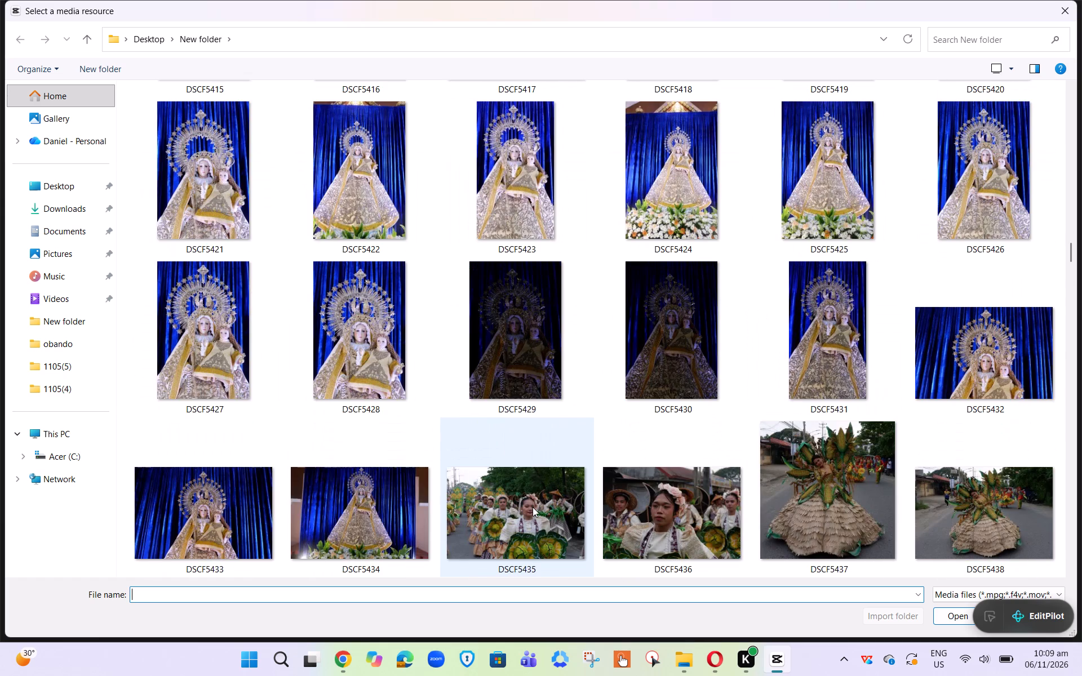
pyautogui.scroll(-1, 533, 507)
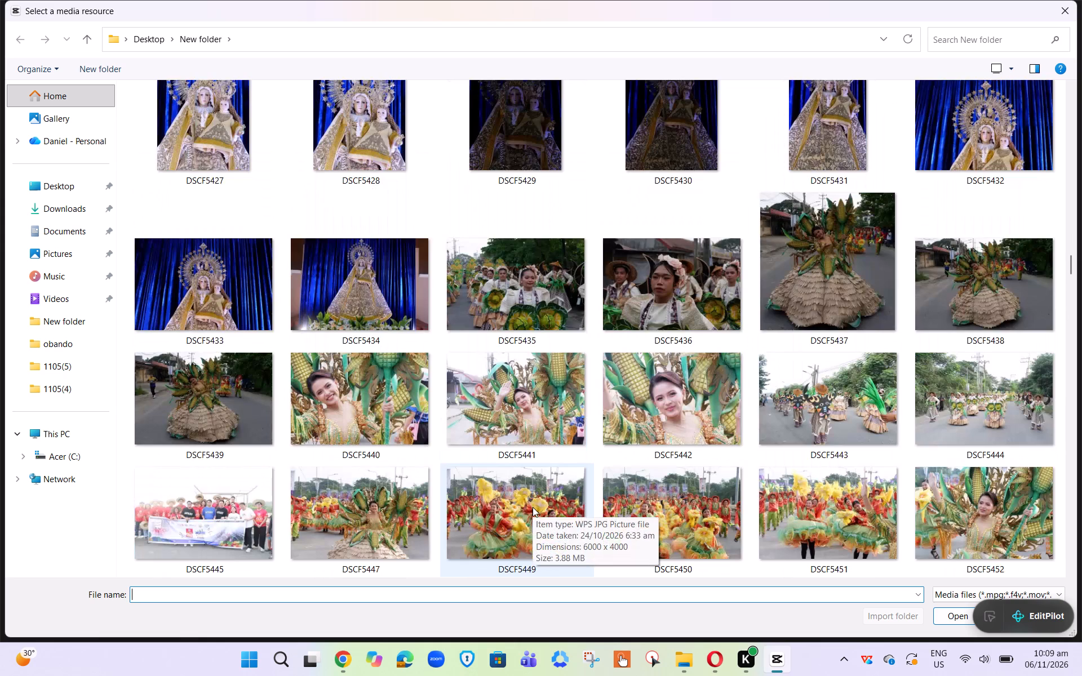
pyautogui.scroll(-2, 533, 507)
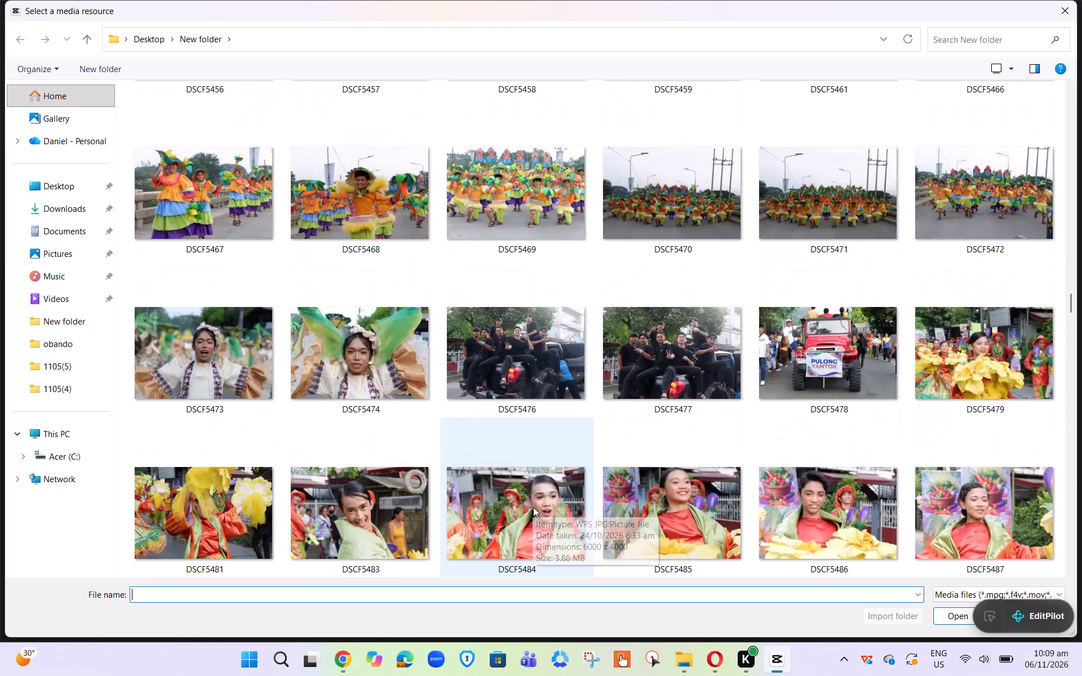
pyautogui.scroll(-2, 533, 507)
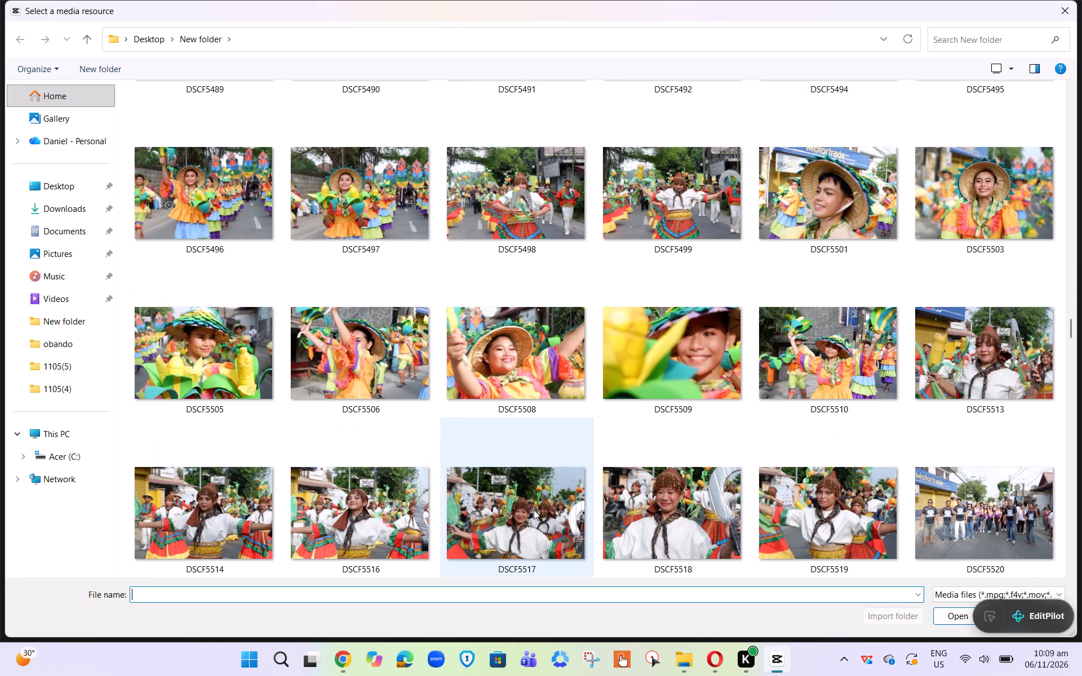
pyautogui.scroll(-4, 534, 510)
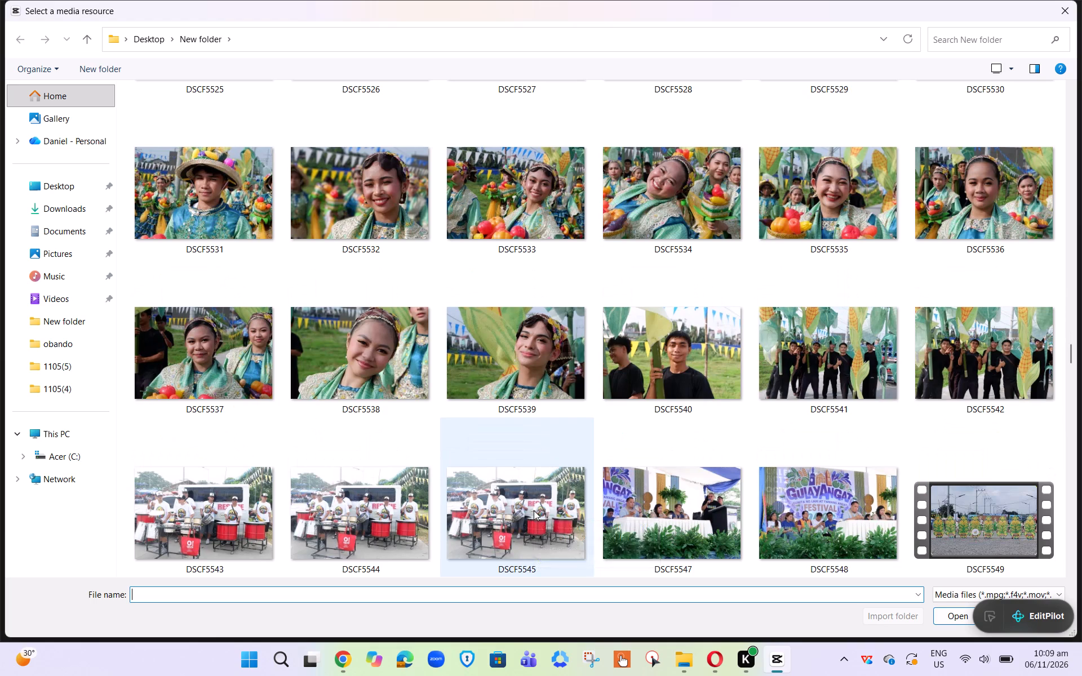
pyautogui.scroll(-2, 534, 510)
pyautogui.scroll(1, 534, 513)
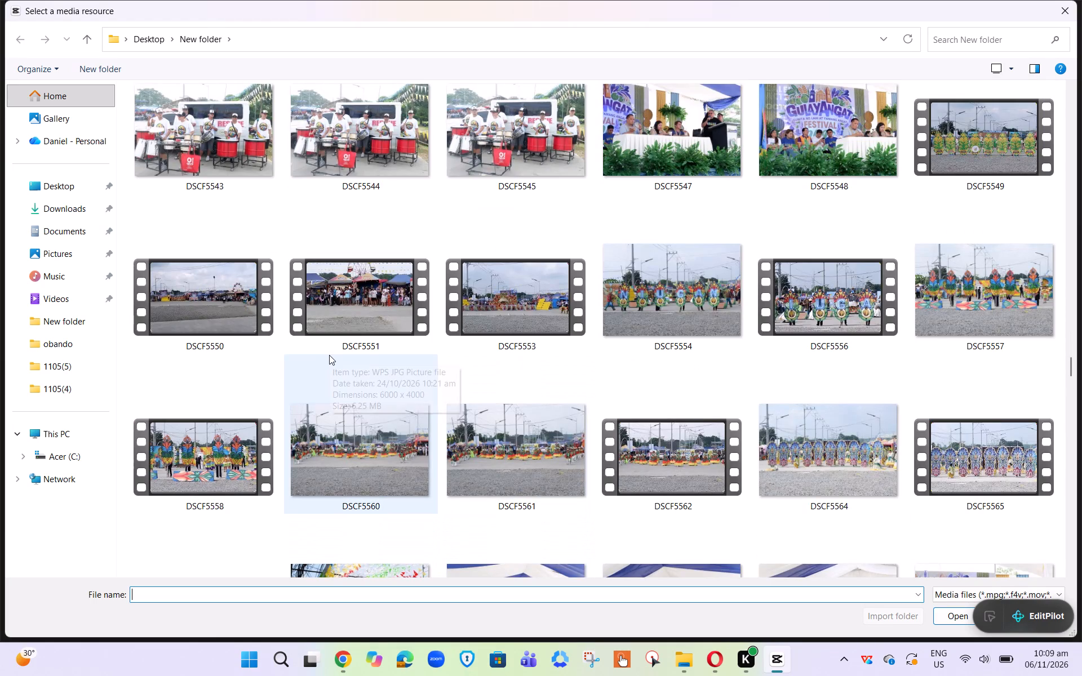
pyautogui.doubleClick(504, 303)
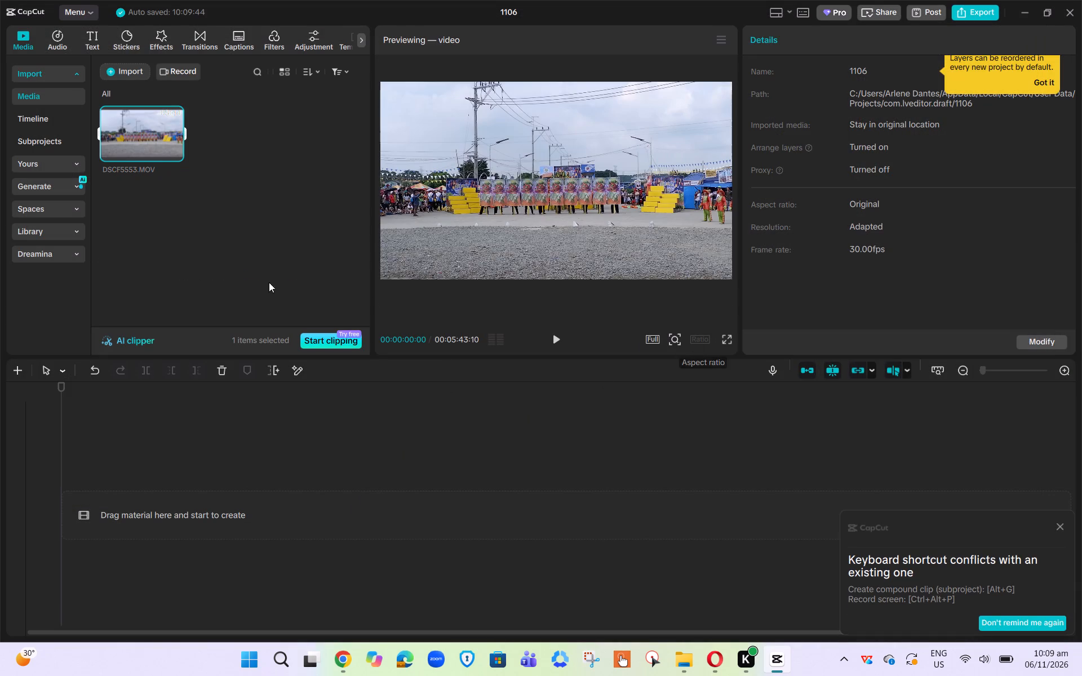
# Add the imported DSCF5553.MOV clip to the timeline.
pyautogui.click(160, 145)
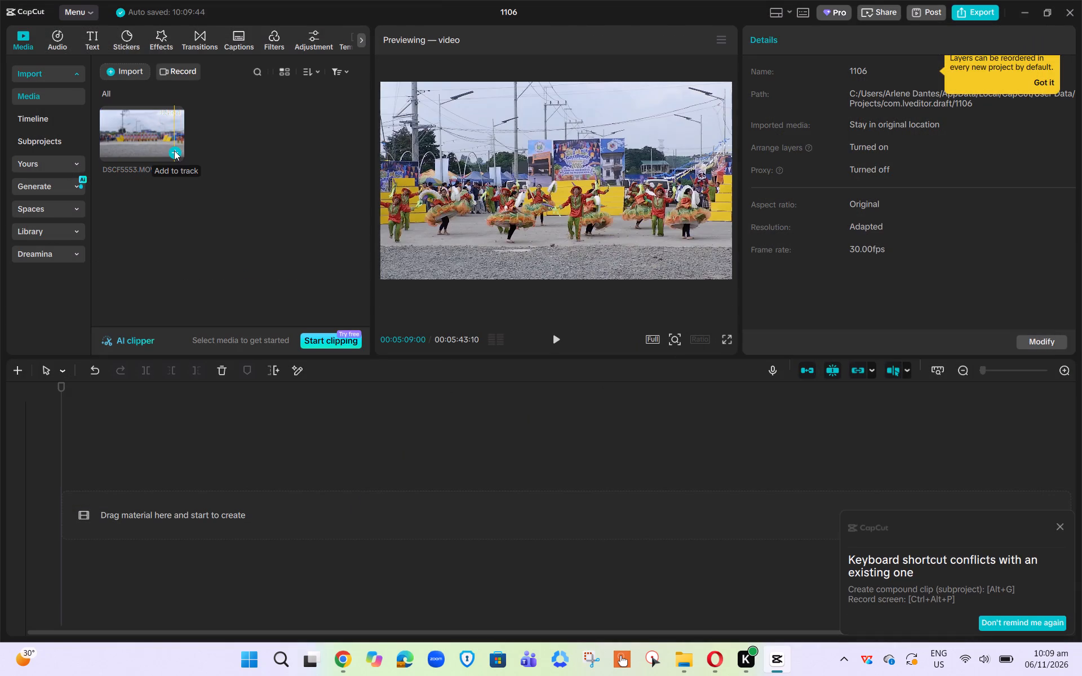
pyautogui.click(174, 150)
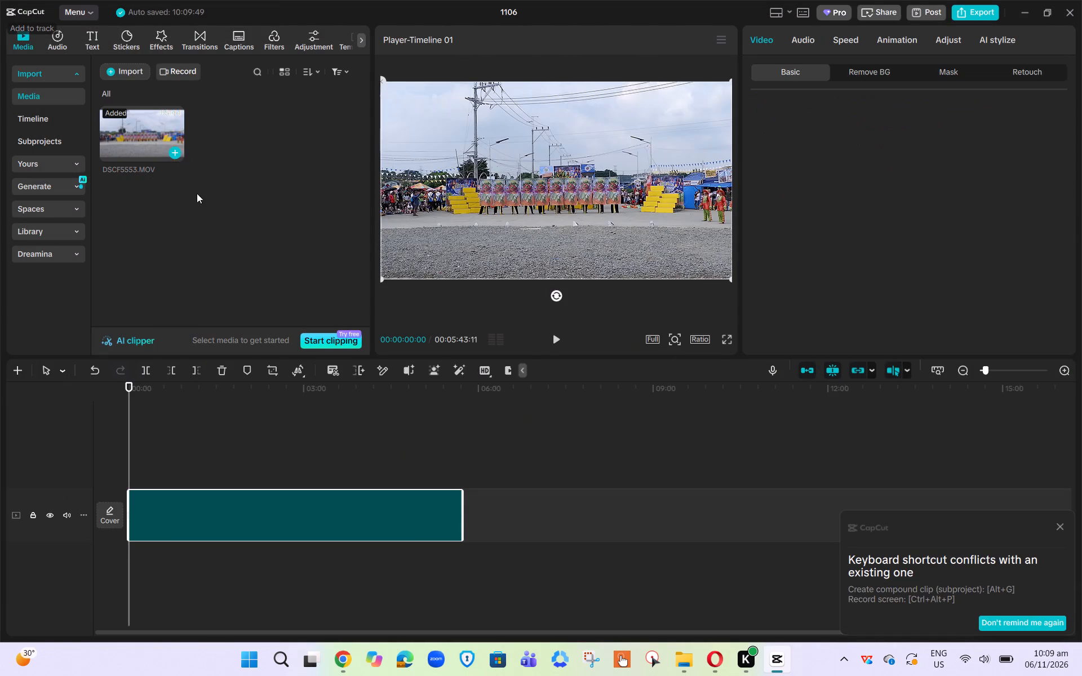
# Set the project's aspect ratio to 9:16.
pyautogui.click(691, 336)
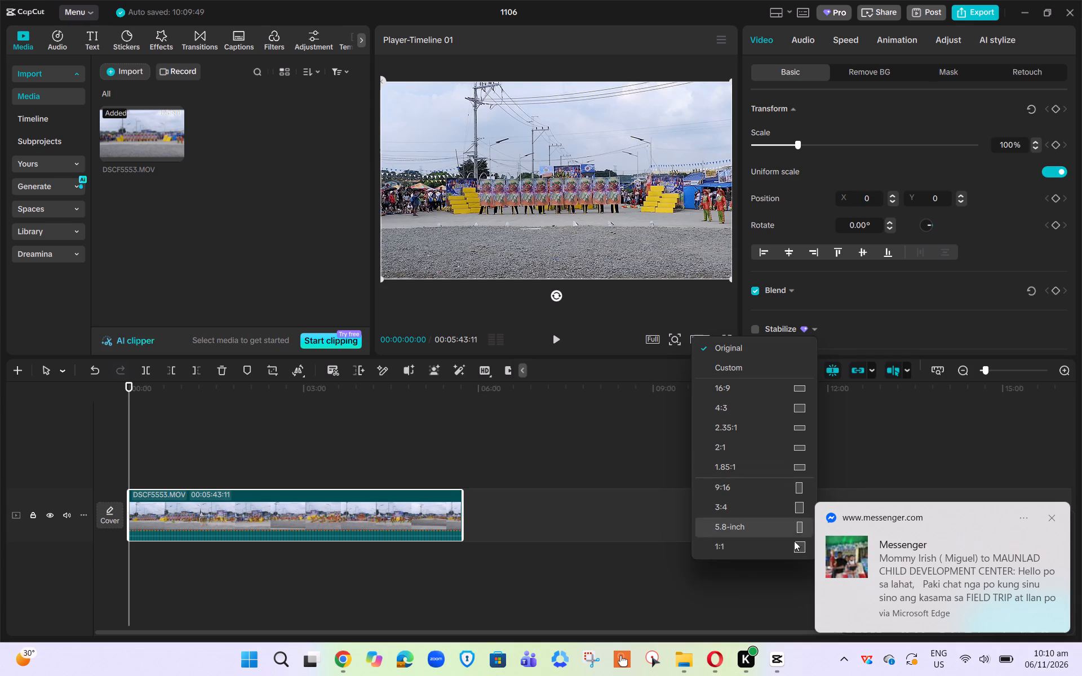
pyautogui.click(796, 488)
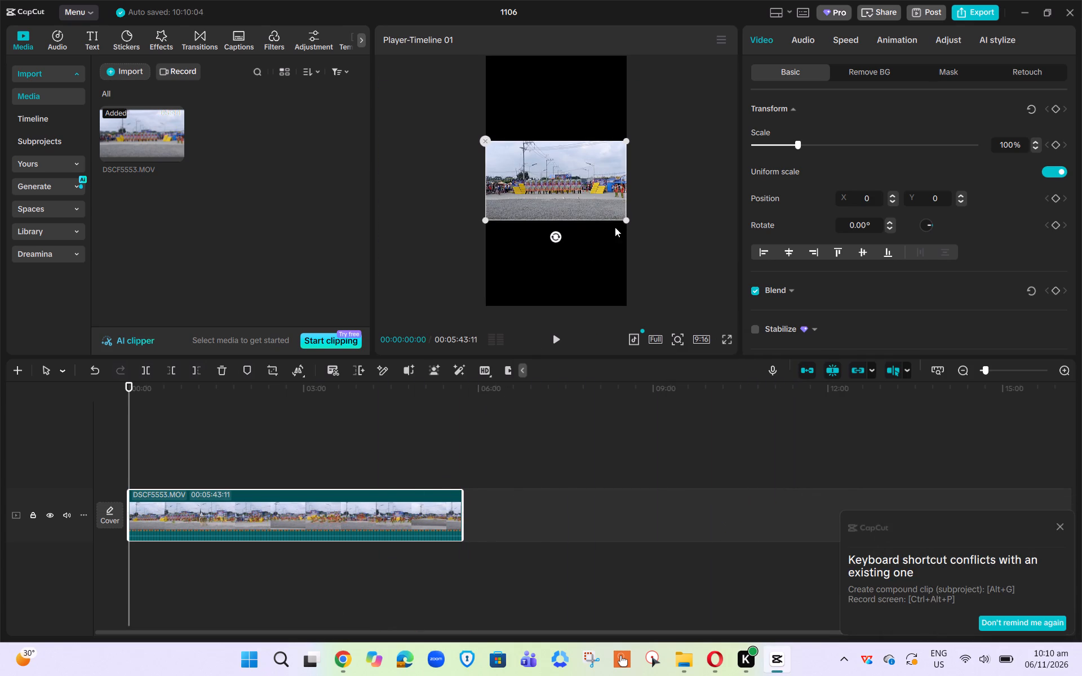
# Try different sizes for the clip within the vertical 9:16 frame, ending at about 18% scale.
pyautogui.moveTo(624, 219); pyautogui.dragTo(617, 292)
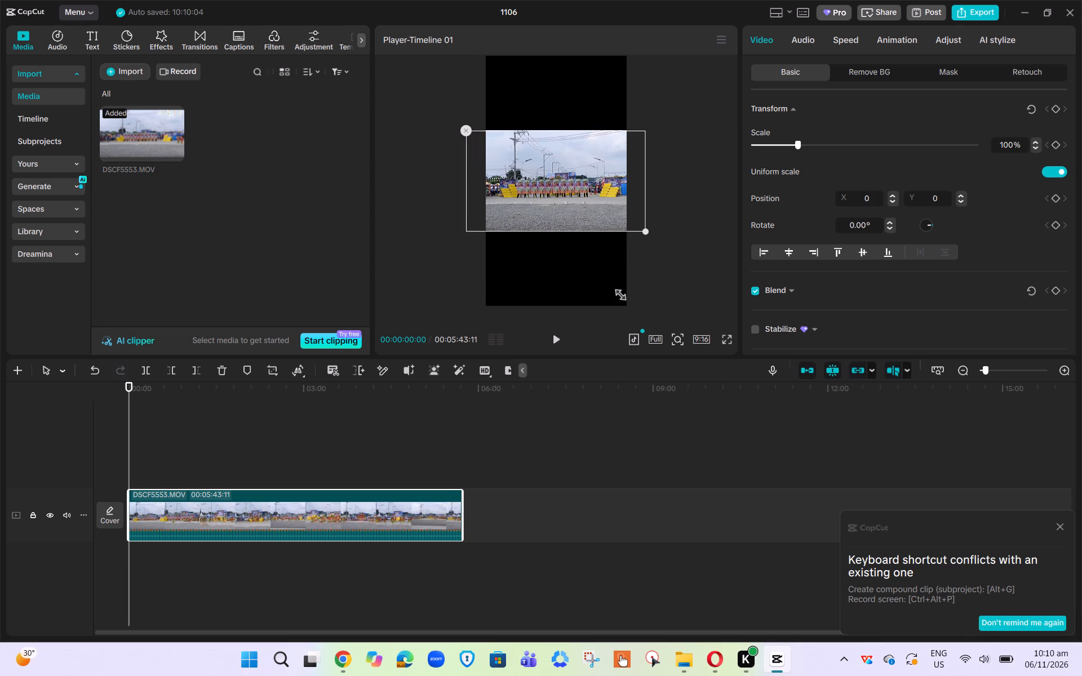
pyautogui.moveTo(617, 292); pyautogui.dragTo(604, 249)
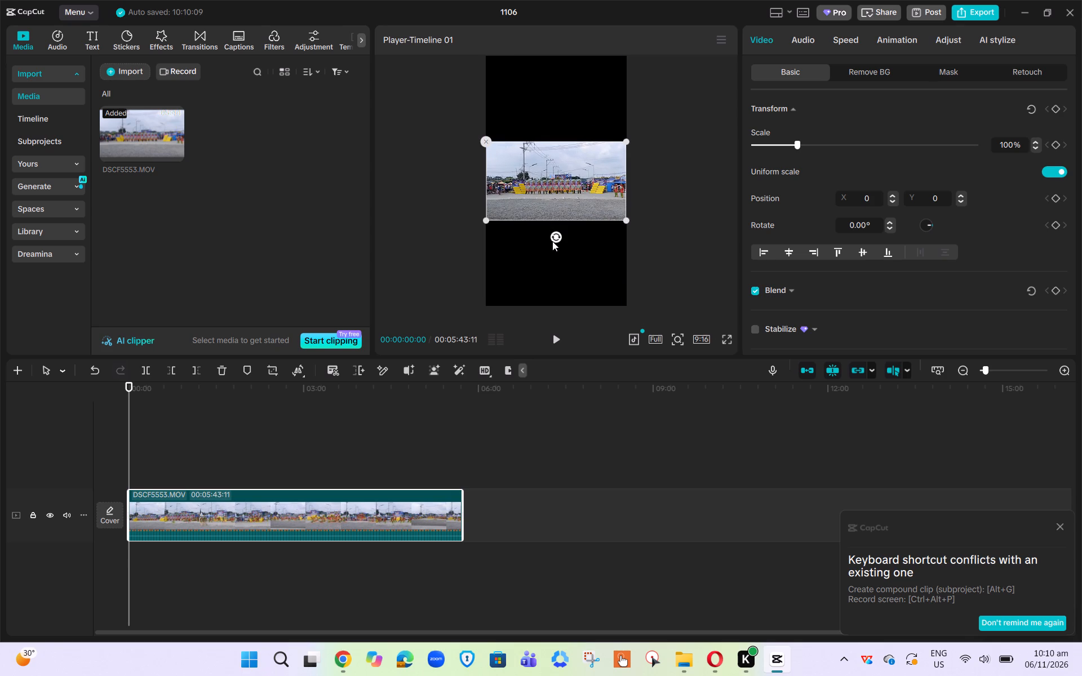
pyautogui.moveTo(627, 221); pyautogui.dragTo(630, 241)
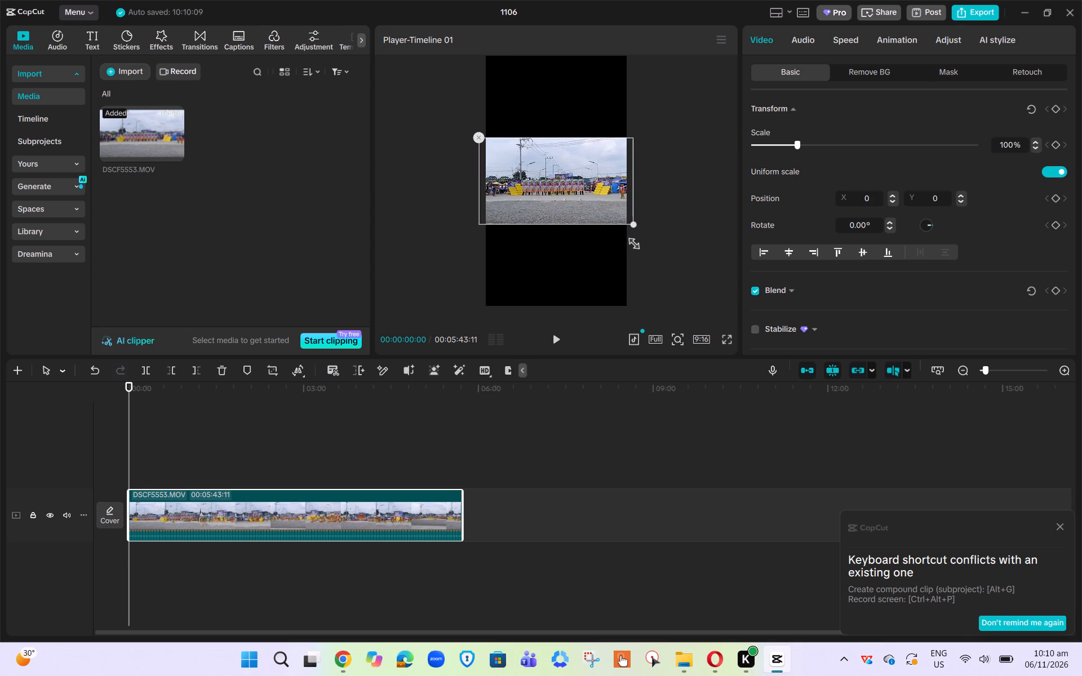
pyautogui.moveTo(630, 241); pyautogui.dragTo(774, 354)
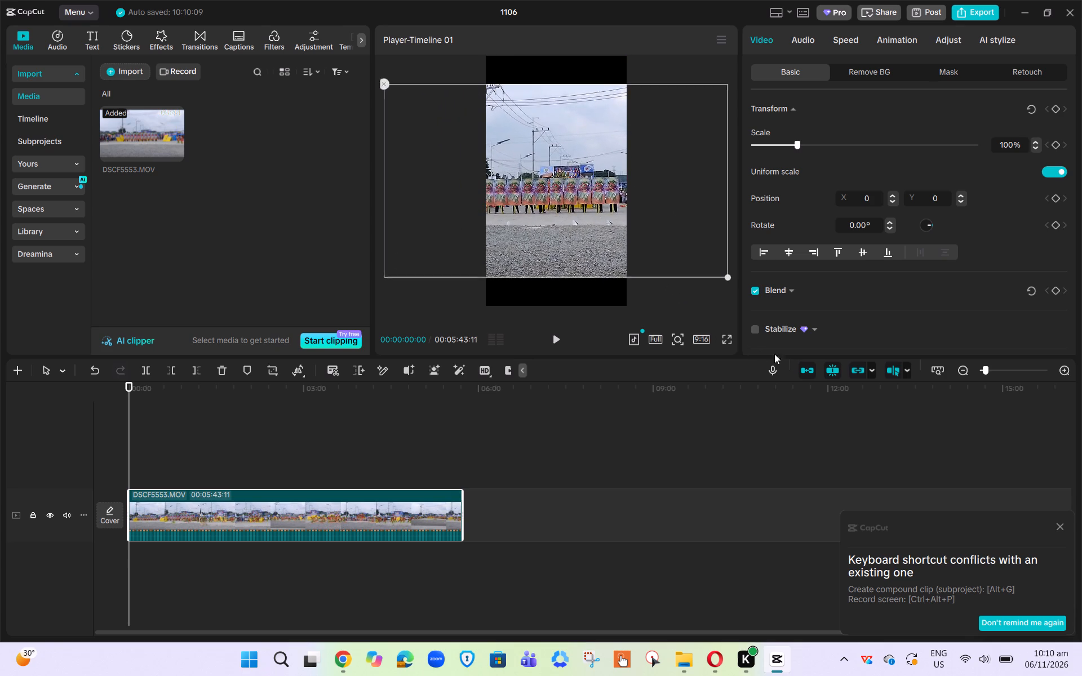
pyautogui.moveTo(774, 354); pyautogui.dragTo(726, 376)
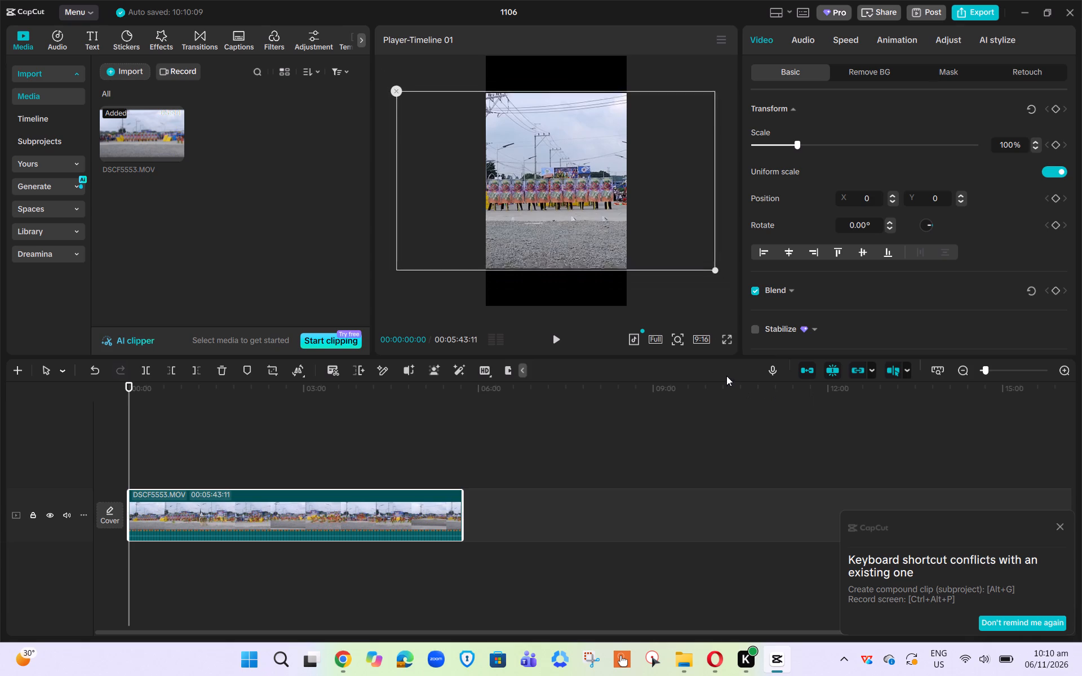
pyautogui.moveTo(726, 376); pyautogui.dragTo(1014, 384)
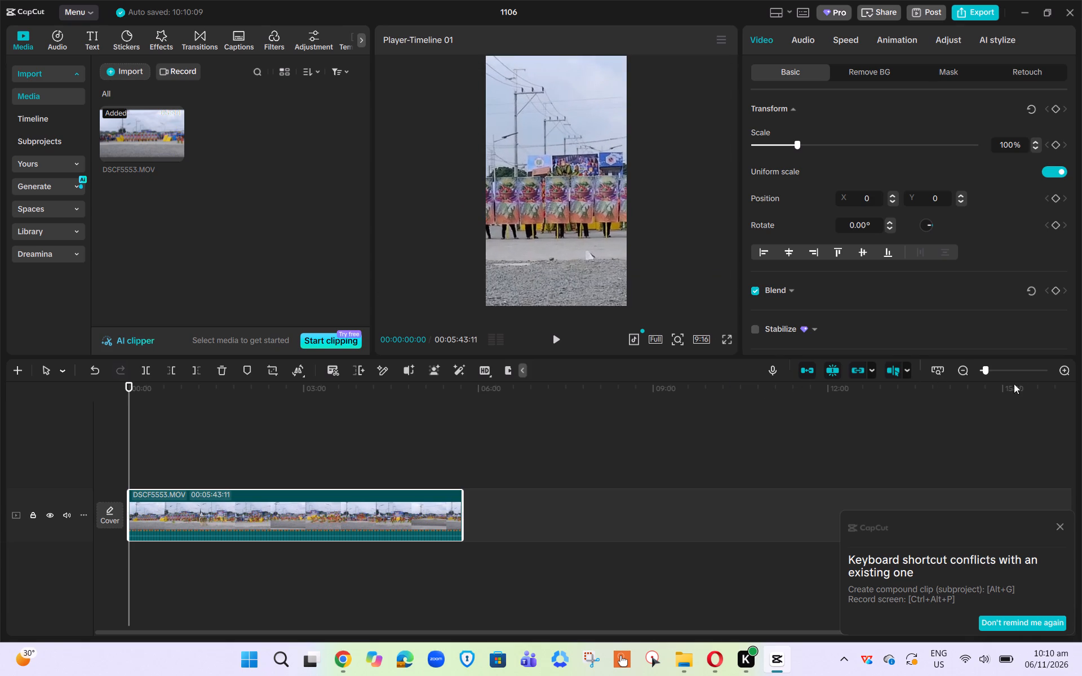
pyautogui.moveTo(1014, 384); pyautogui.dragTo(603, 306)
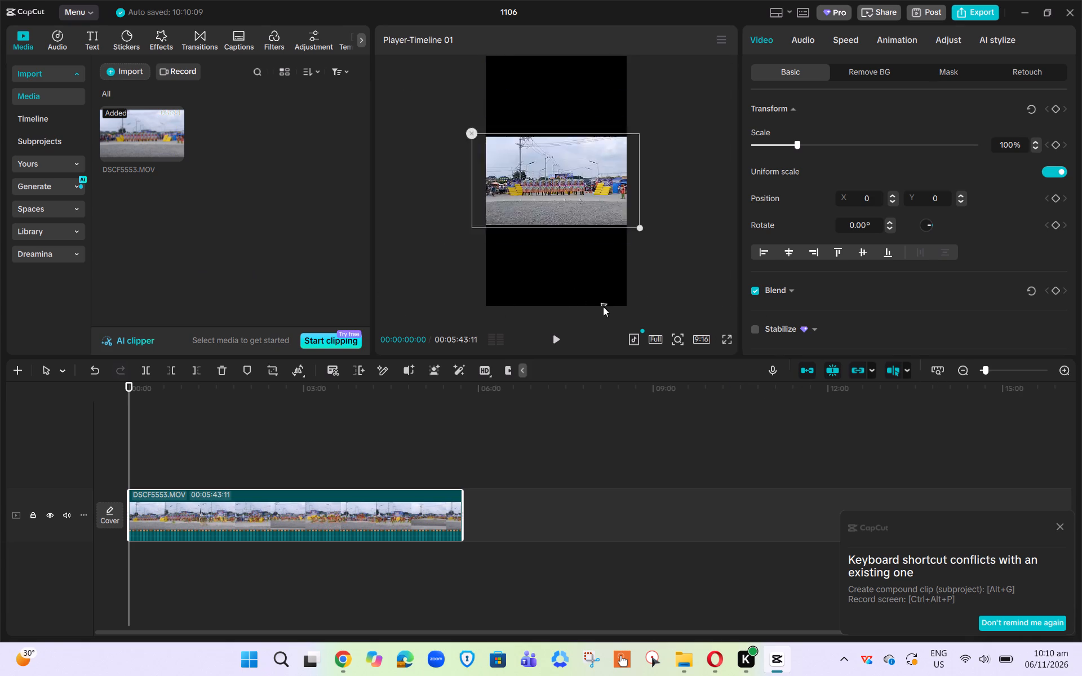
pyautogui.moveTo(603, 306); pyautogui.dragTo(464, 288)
# Set the project's aspect ratio to 1:1.
pyautogui.click(700, 338)
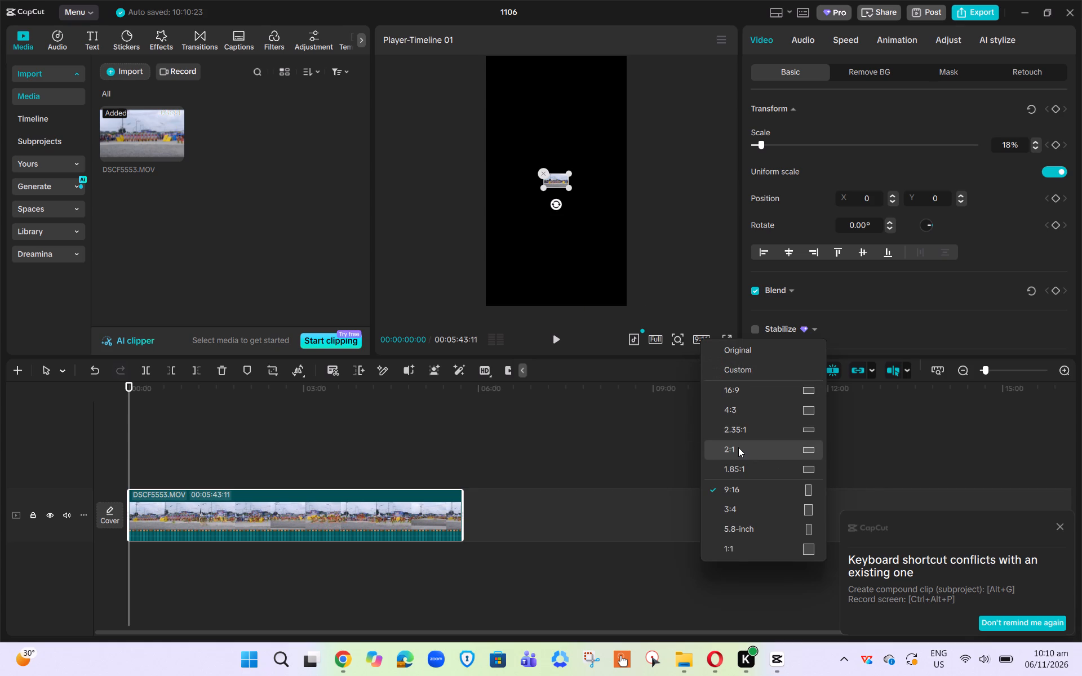
pyautogui.click(750, 546)
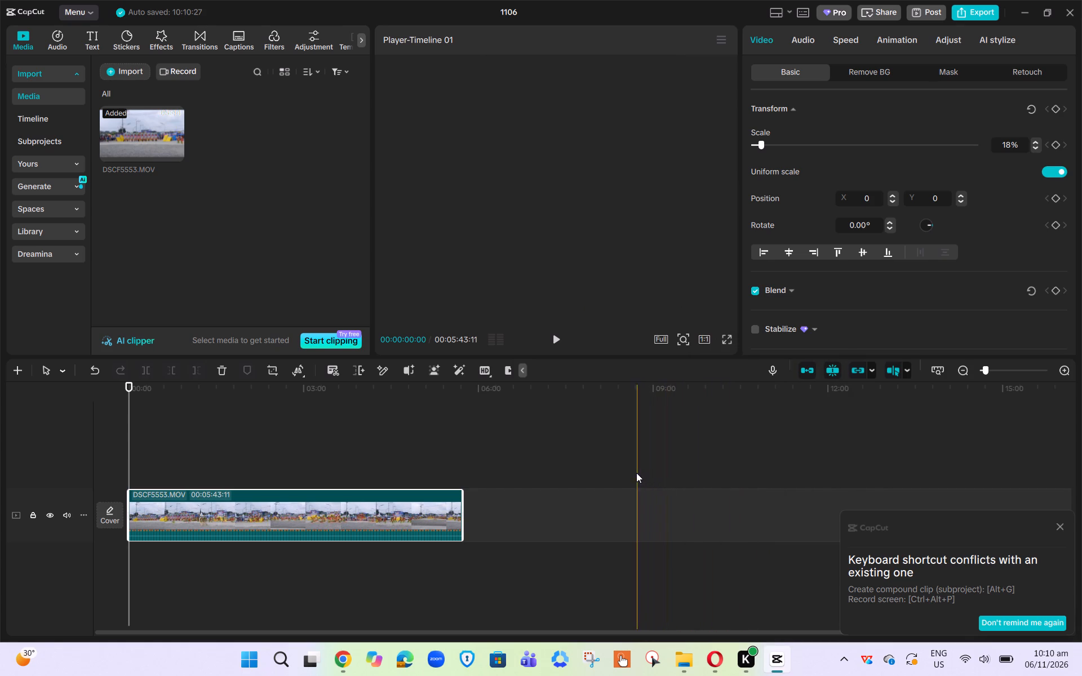
# Enlarge the clip in the square frame to about 84% scale.
pyautogui.moveTo(577, 190); pyautogui.dragTo(585, 211)
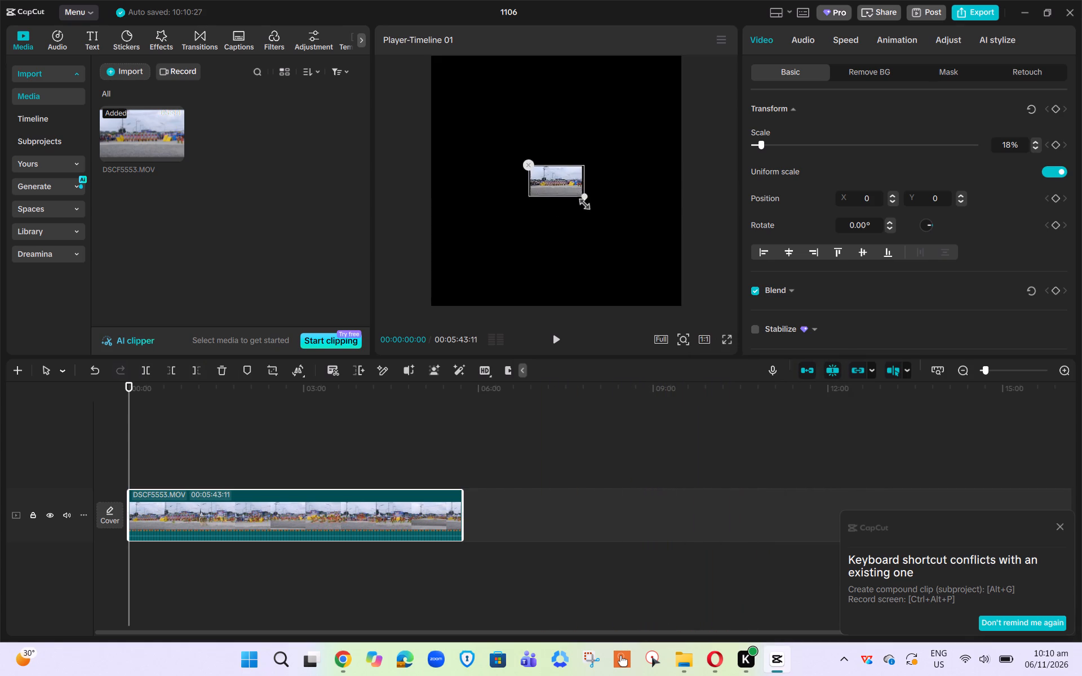
pyautogui.moveTo(585, 211); pyautogui.dragTo(672, 303)
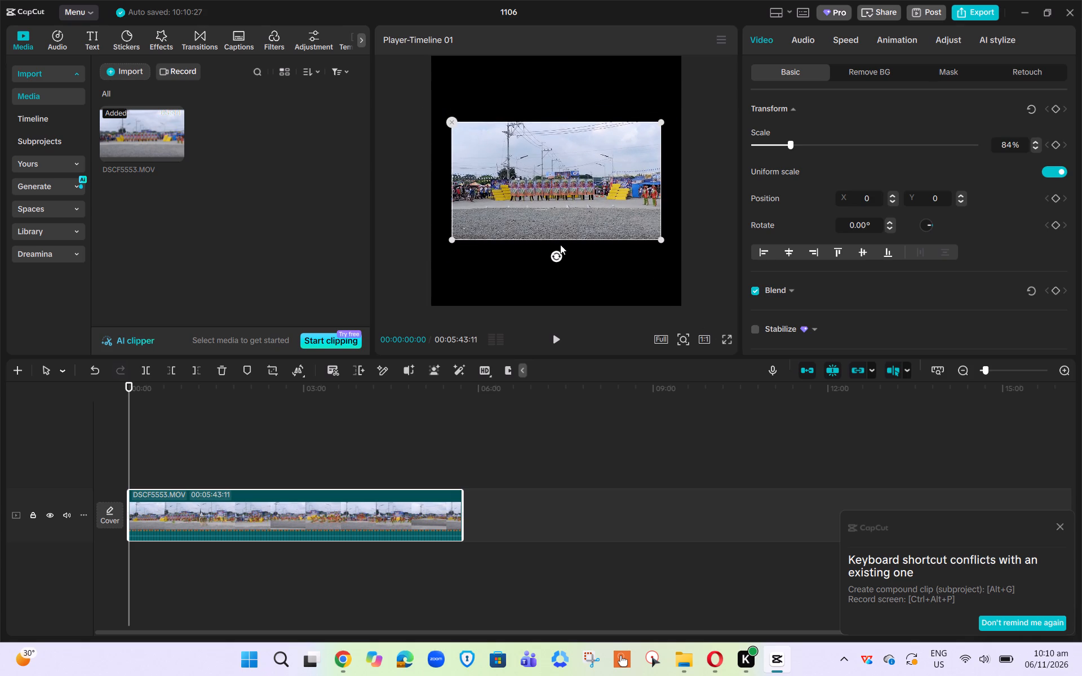
# Move the clip within the square frame to about X -65, Y 0.
pyautogui.moveTo(558, 242); pyautogui.dragTo(557, 270)
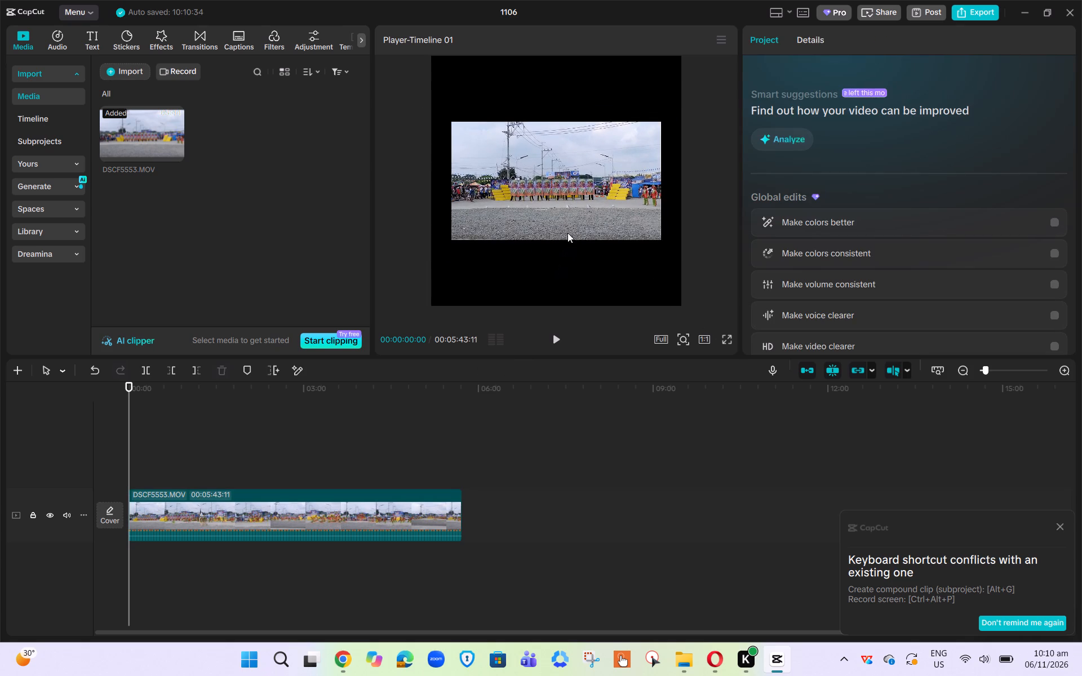
pyautogui.moveTo(555, 186); pyautogui.dragTo(546, 153)
pyautogui.moveTo(559, 164); pyautogui.dragTo(566, 193)
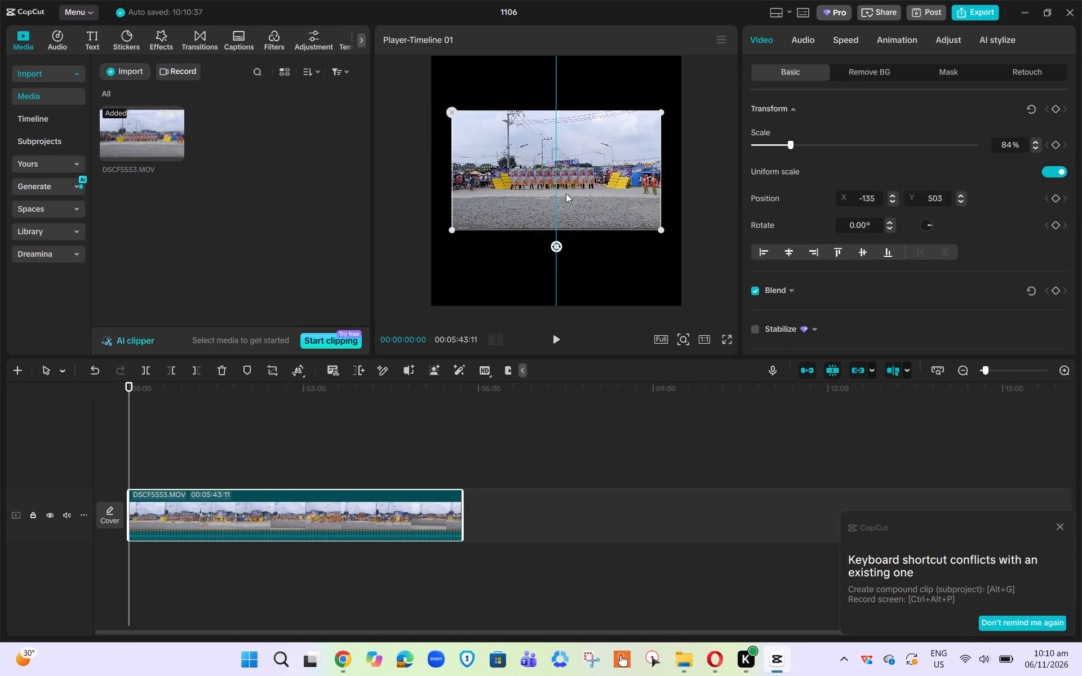
pyautogui.moveTo(566, 193); pyautogui.dragTo(563, 196)
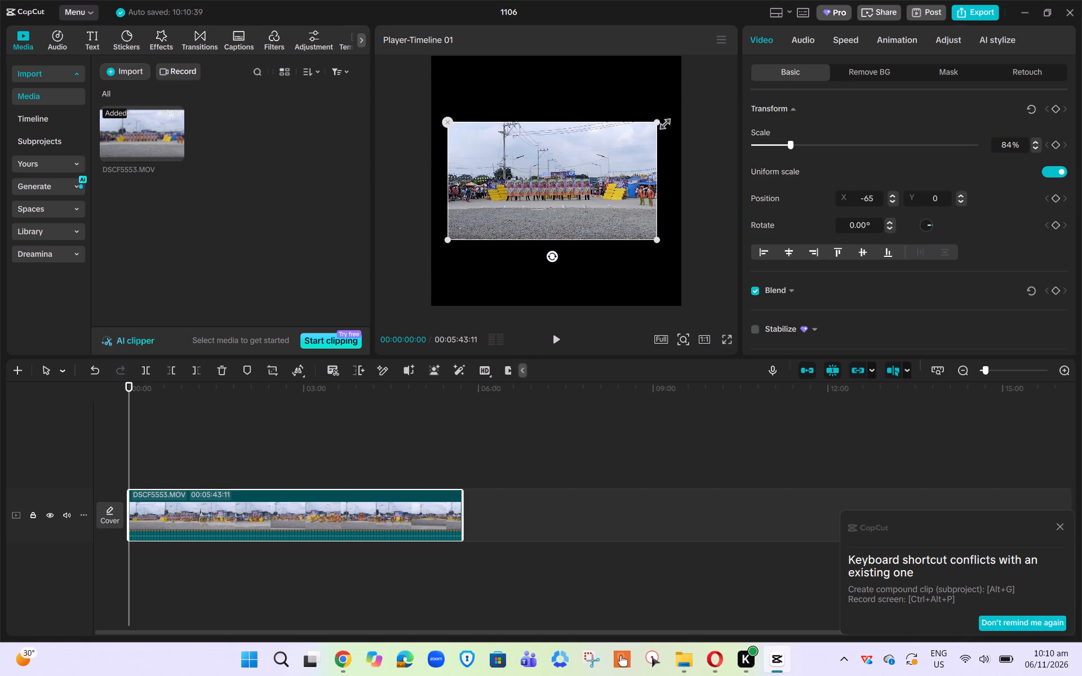
# Enlarge the clip to about 179% scale so that it fills the height of the square frame.
pyautogui.moveTo(653, 118); pyautogui.dragTo(686, 77)
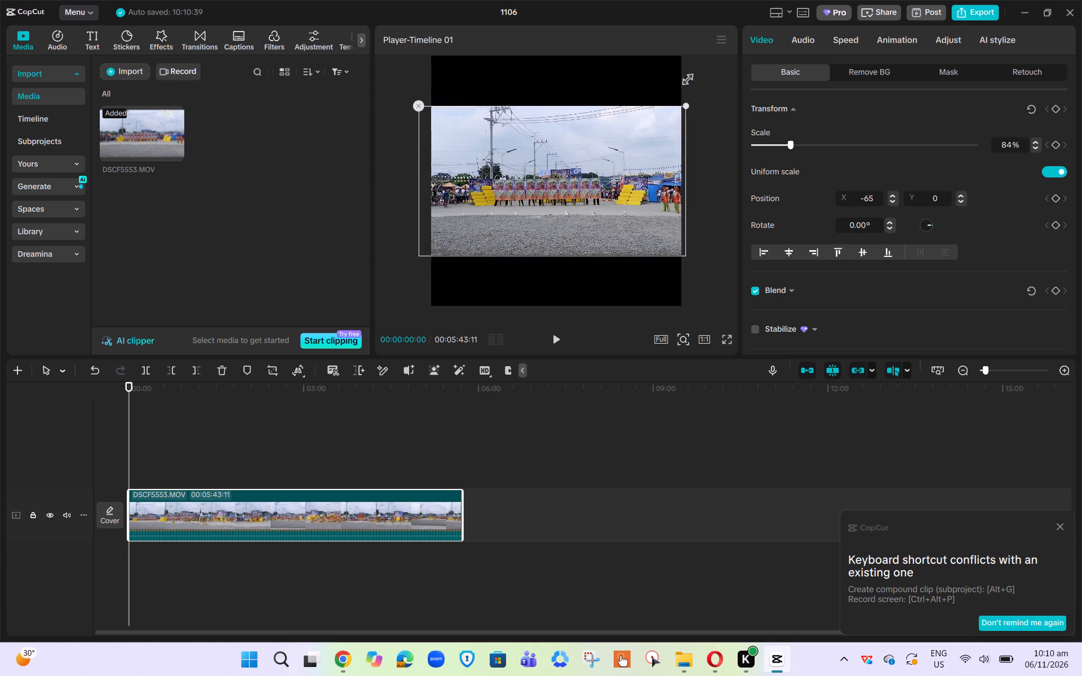
pyautogui.moveTo(686, 77); pyautogui.dragTo(770, 54)
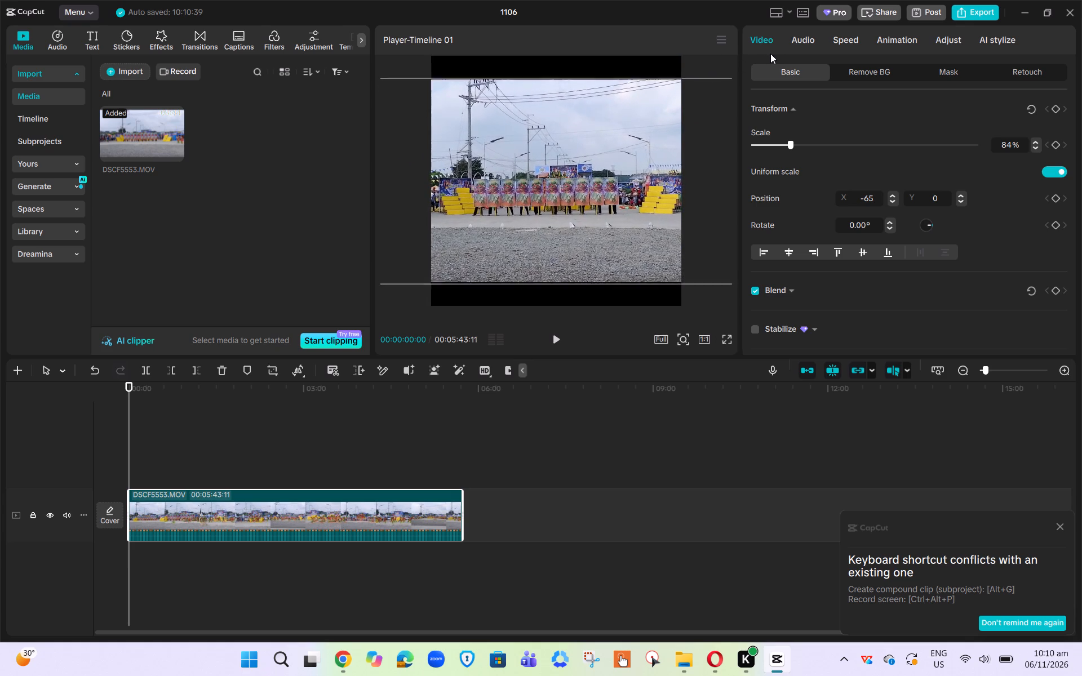
pyautogui.moveTo(770, 54); pyautogui.dragTo(772, 54)
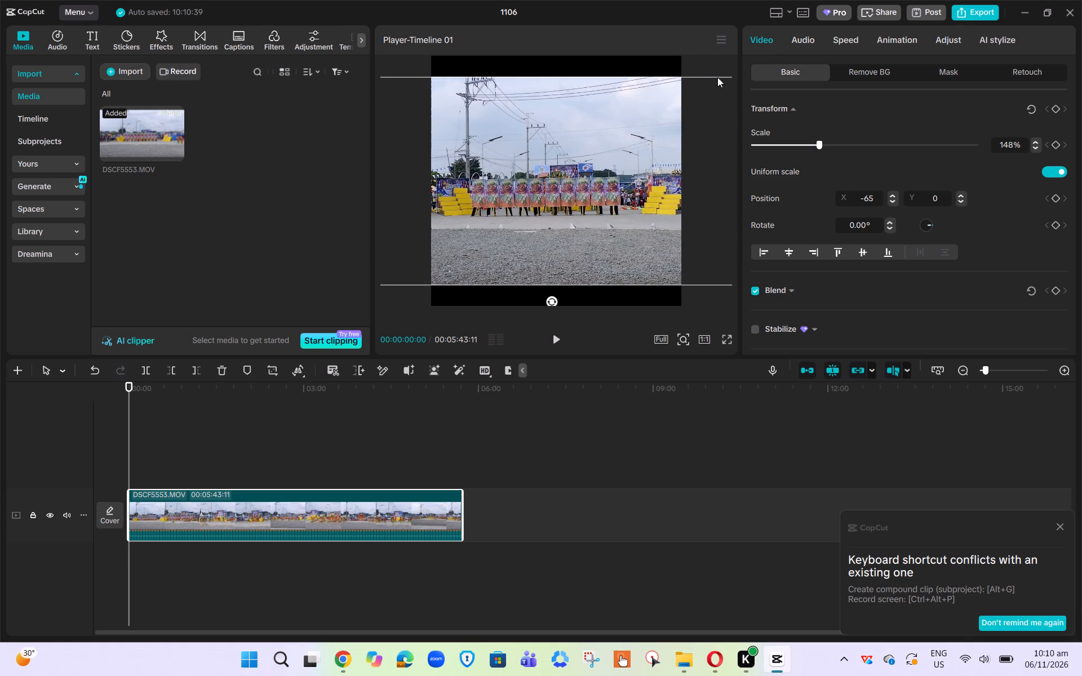
pyautogui.moveTo(595, 123); pyautogui.dragTo(544, 128)
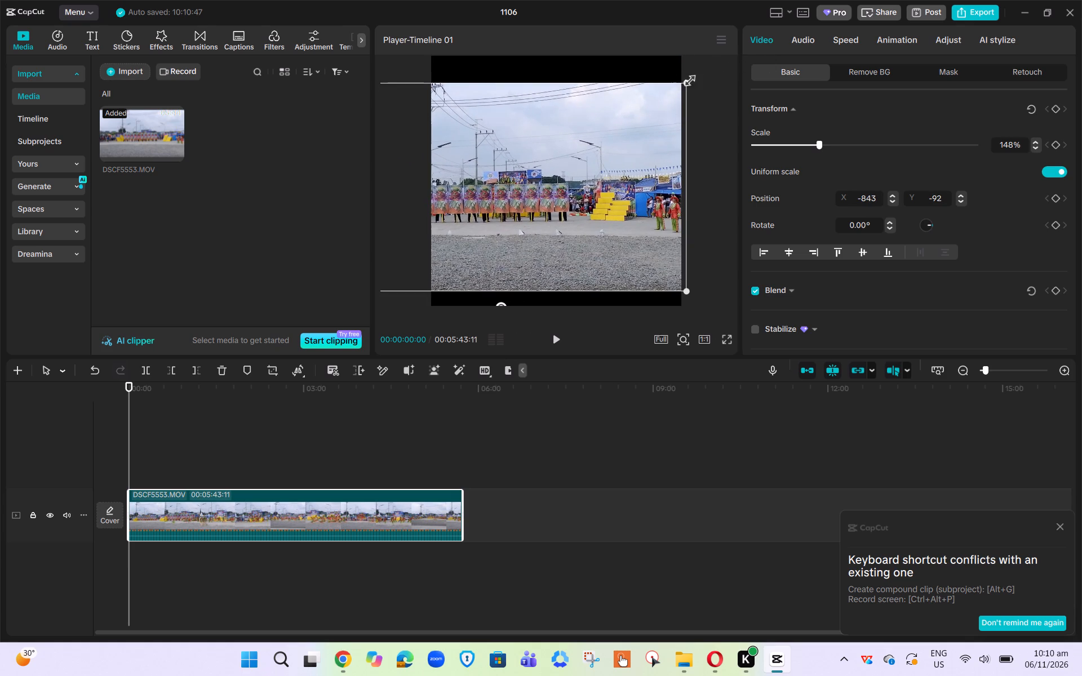
pyautogui.moveTo(687, 77); pyautogui.dragTo(746, 44)
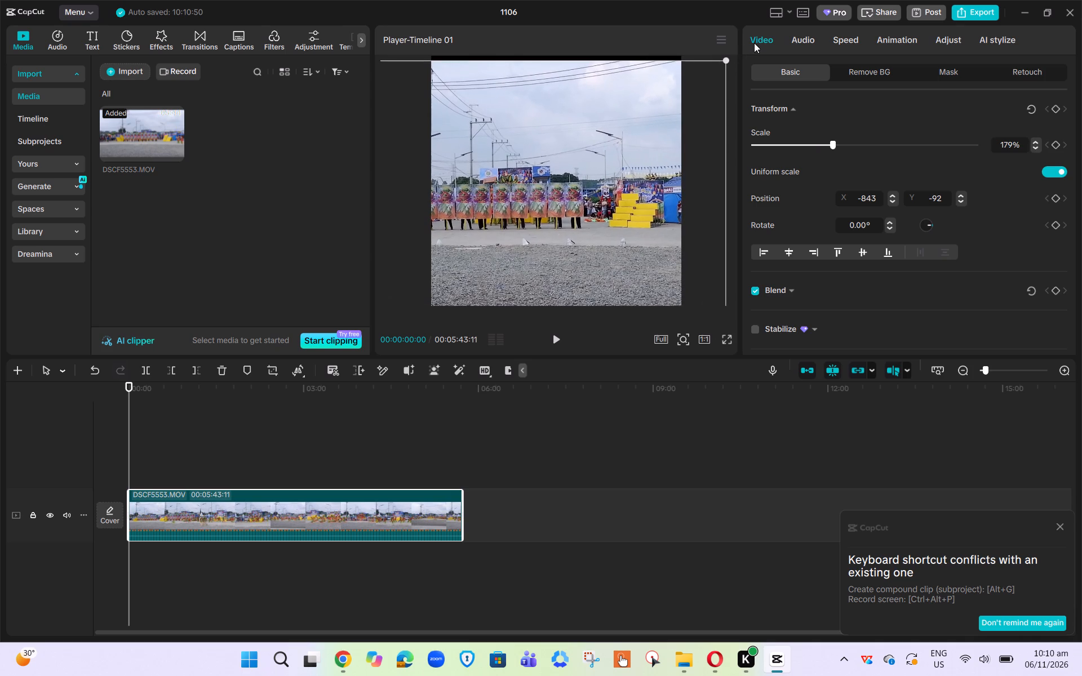
# Reposition the enlarged clip within the square frame to about X 162, Y 0.
pyautogui.moveTo(524, 181); pyautogui.dragTo(569, 178)
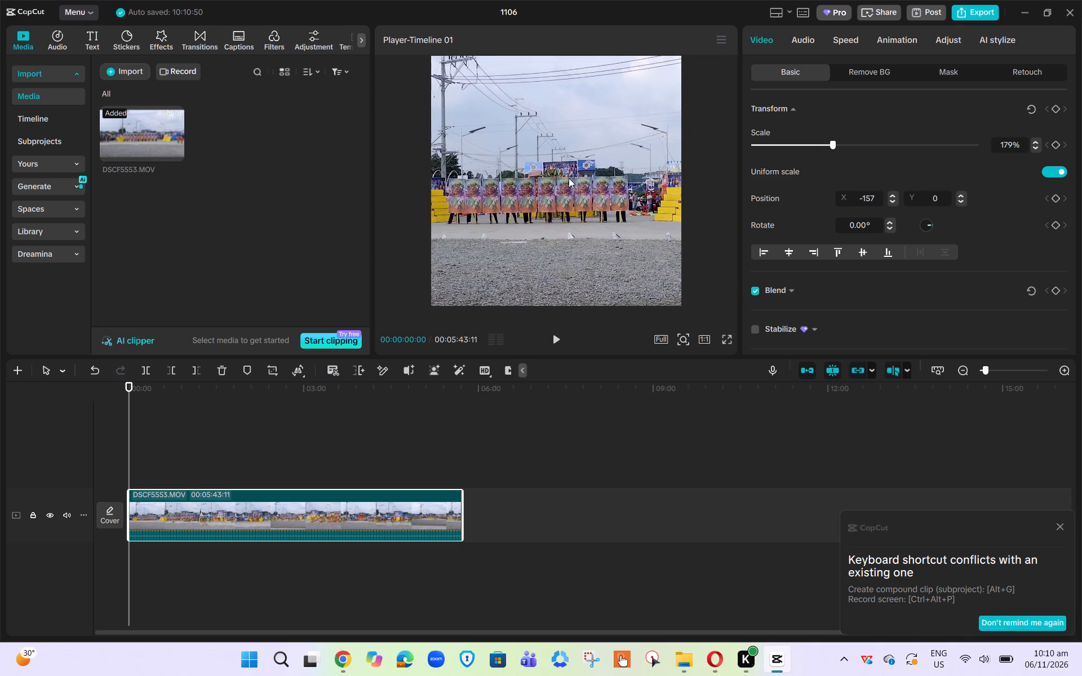
pyautogui.moveTo(524, 191); pyautogui.dragTo(545, 185)
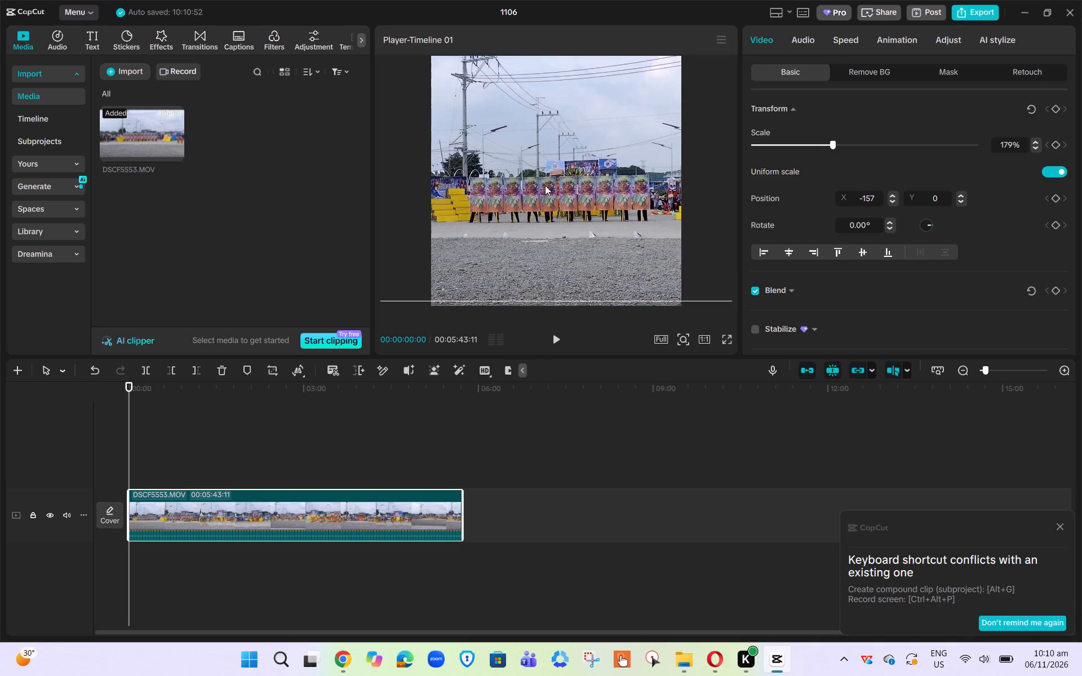
pyautogui.moveTo(545, 185); pyautogui.dragTo(544, 189)
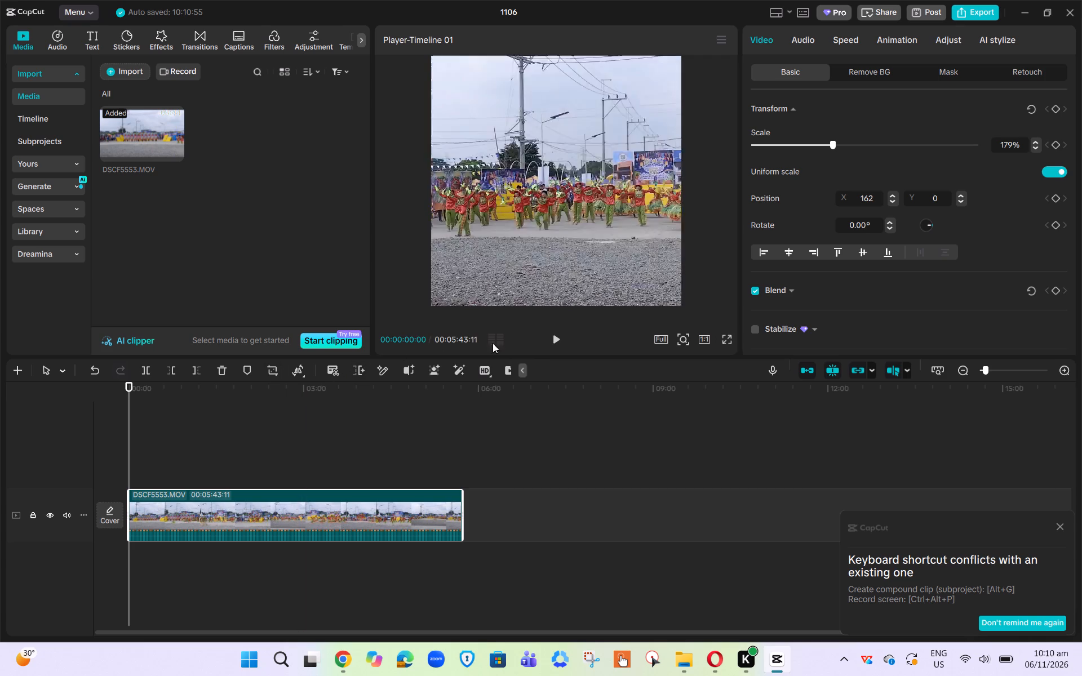
# Play the clip from the start and split it at about 00:00:34:04.
pyautogui.click(552, 340)
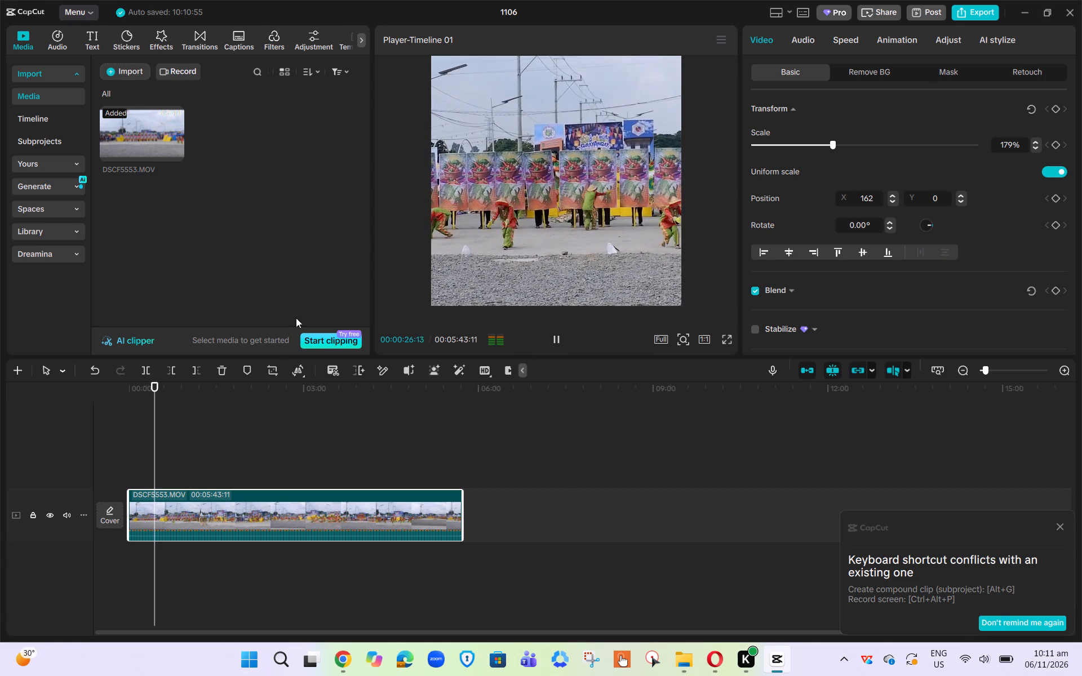
pyautogui.click(147, 372)
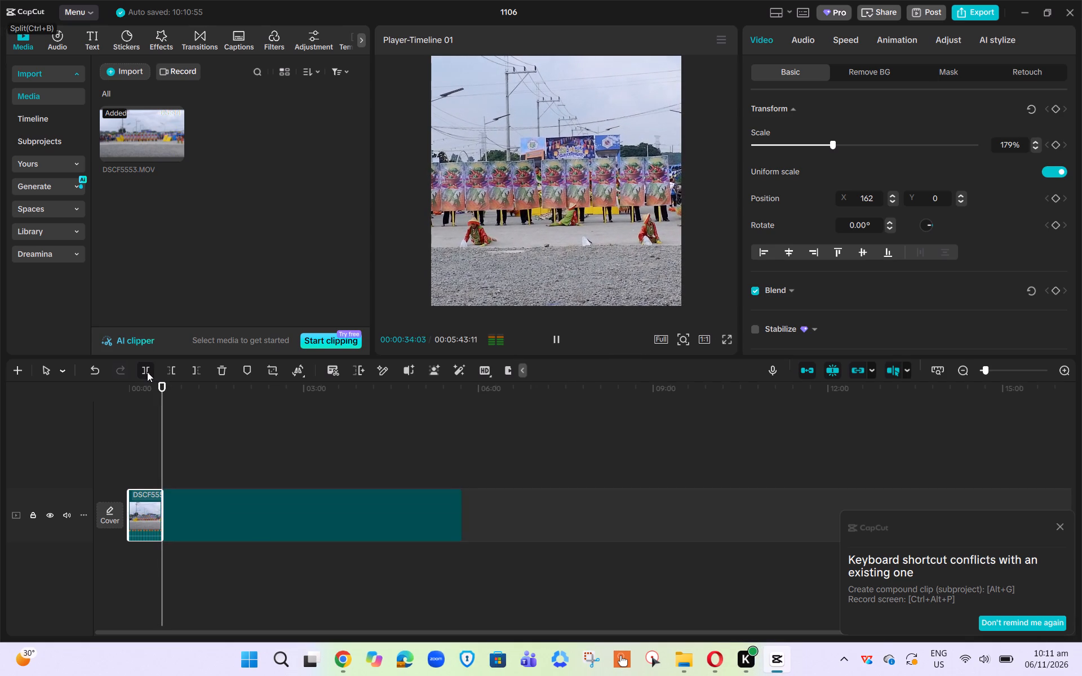
# Review the footage after the first cut and split the remaining clip at about 00:00:48:27, where the performers stand in formation.
pyautogui.click(556, 341)
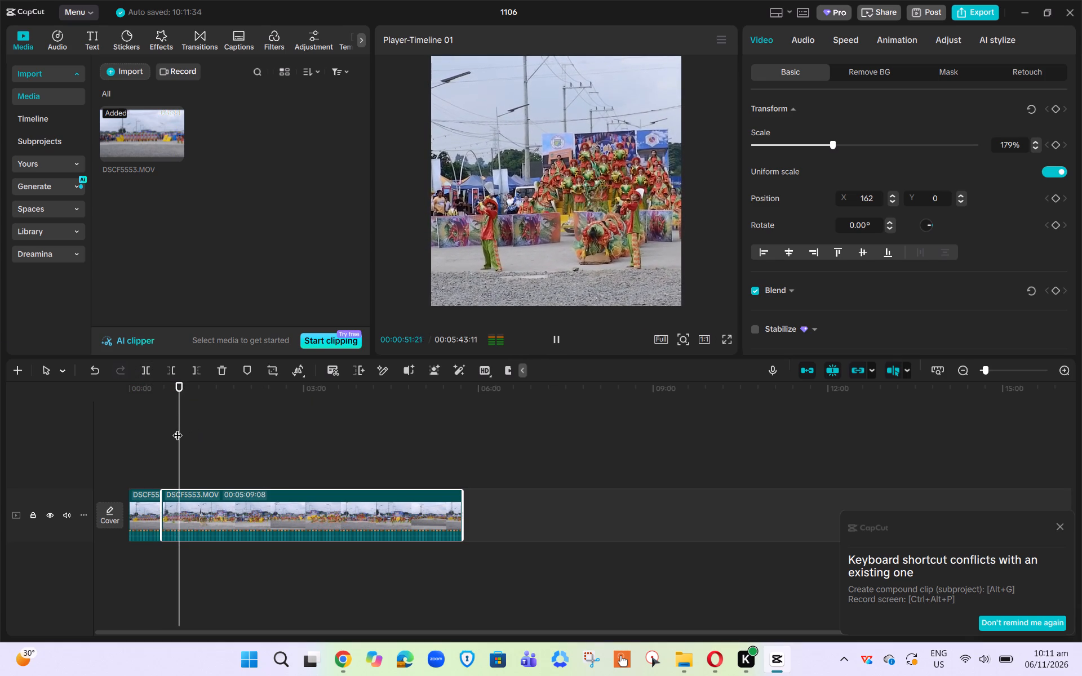
pyautogui.moveTo(182, 424); pyautogui.dragTo(176, 422)
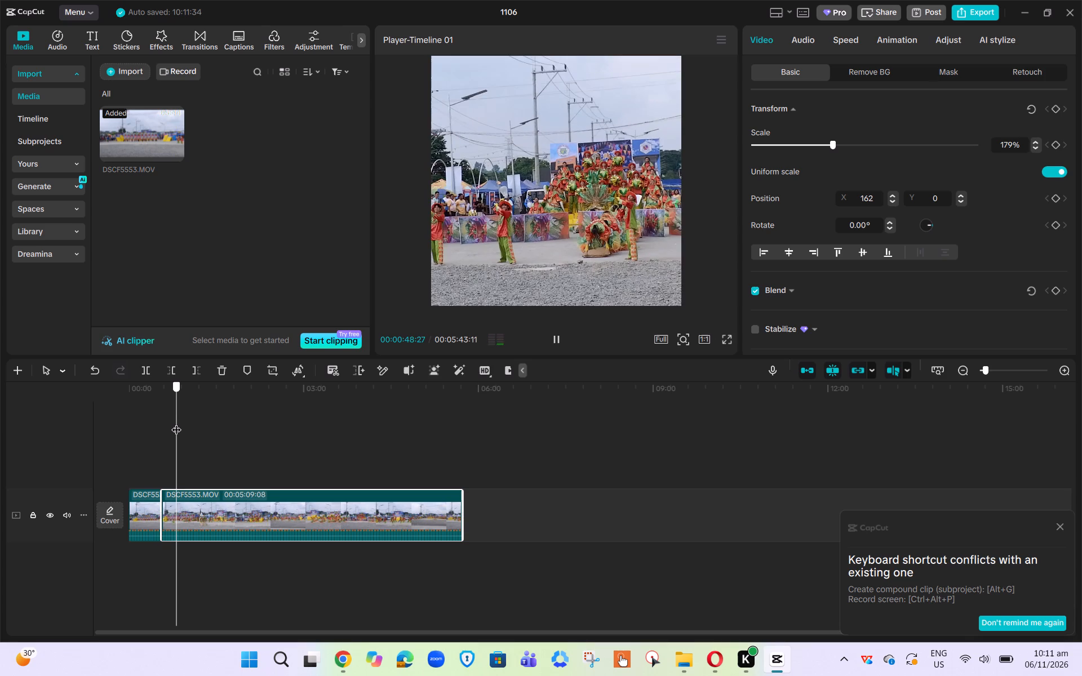
pyautogui.moveTo(176, 422); pyautogui.dragTo(174, 422)
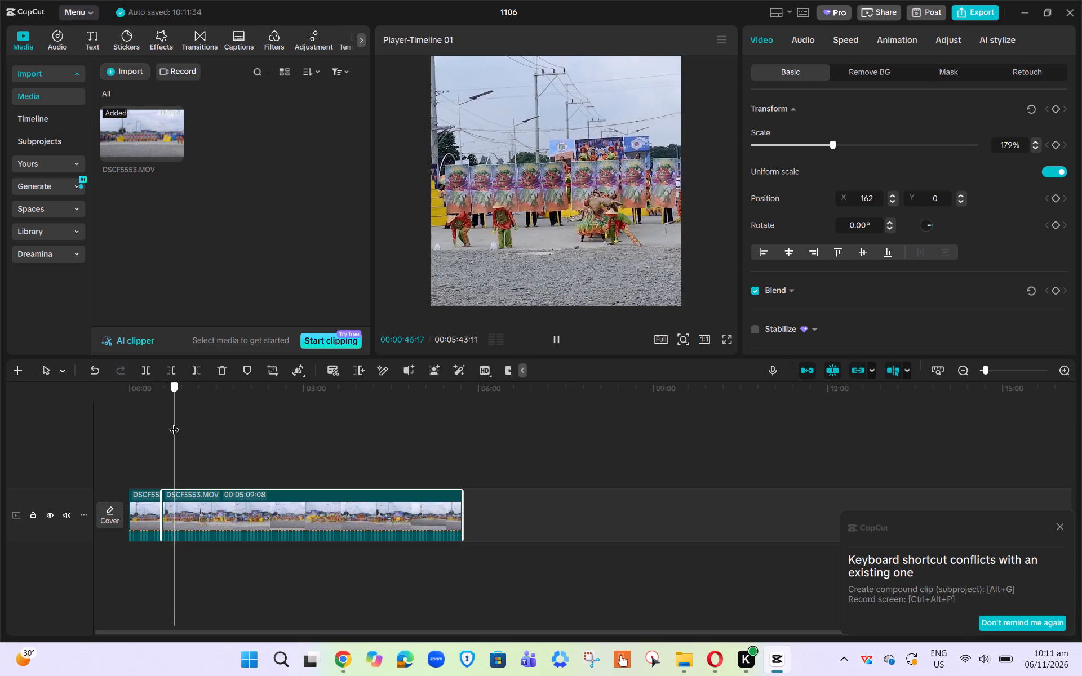
pyautogui.moveTo(174, 422); pyautogui.dragTo(170, 422)
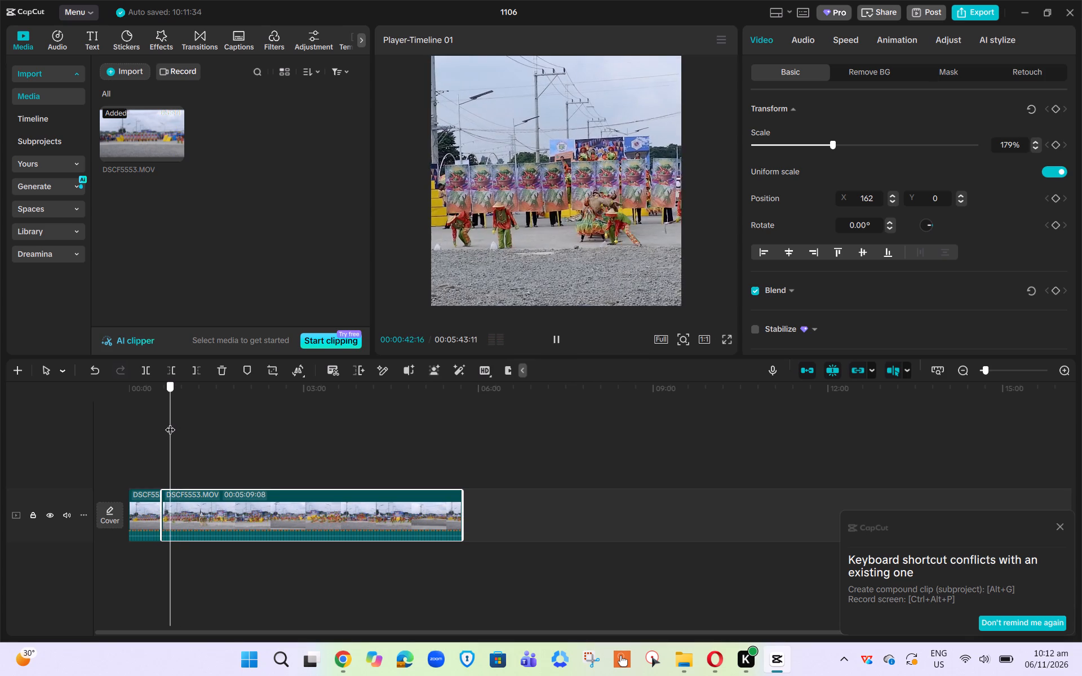
pyautogui.moveTo(170, 422); pyautogui.dragTo(162, 424)
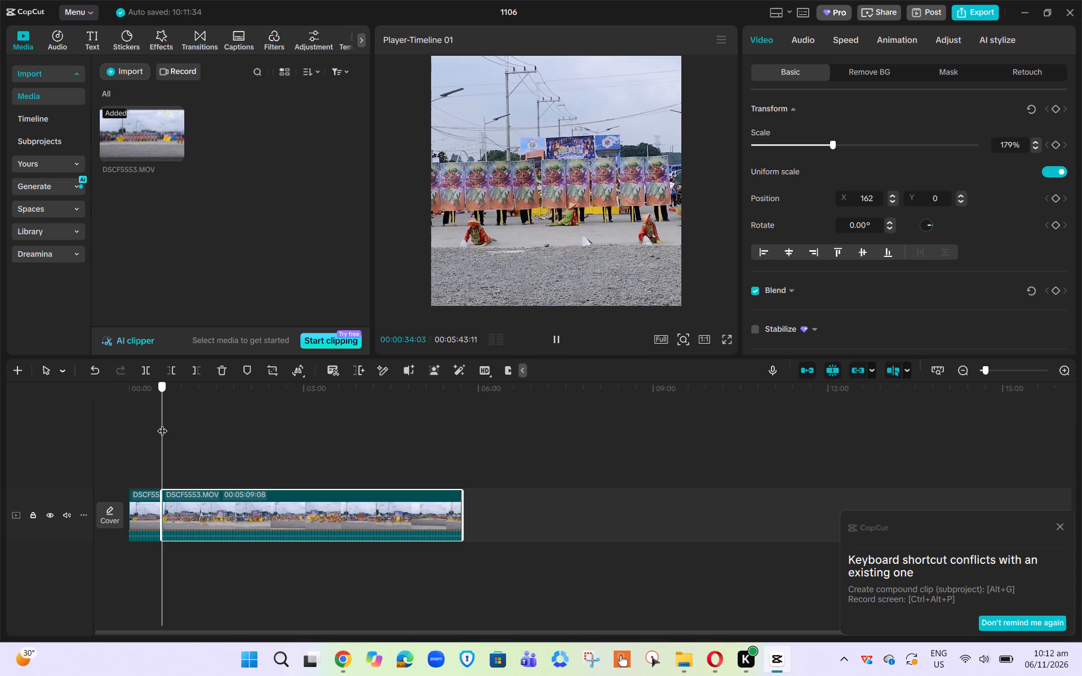
pyautogui.moveTo(162, 424); pyautogui.dragTo(168, 425)
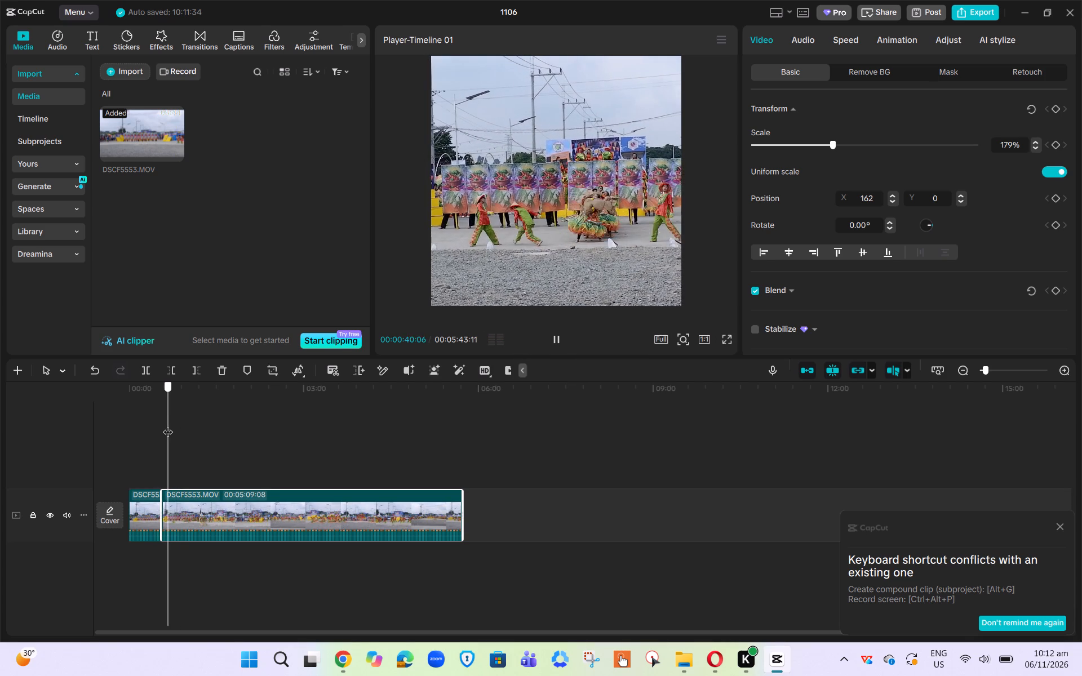
pyautogui.moveTo(168, 425); pyautogui.dragTo(176, 427)
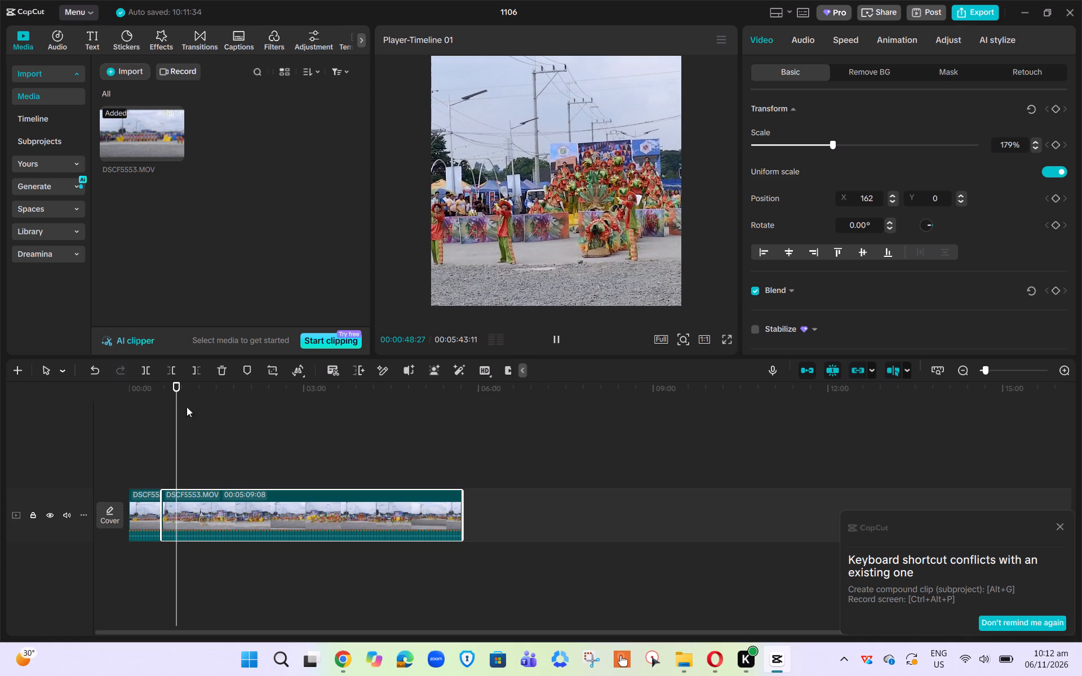
pyautogui.click(148, 369)
# Delete the short segment between the two cuts and the opening segment, keeping only the long final segment.
pyautogui.click(166, 519)
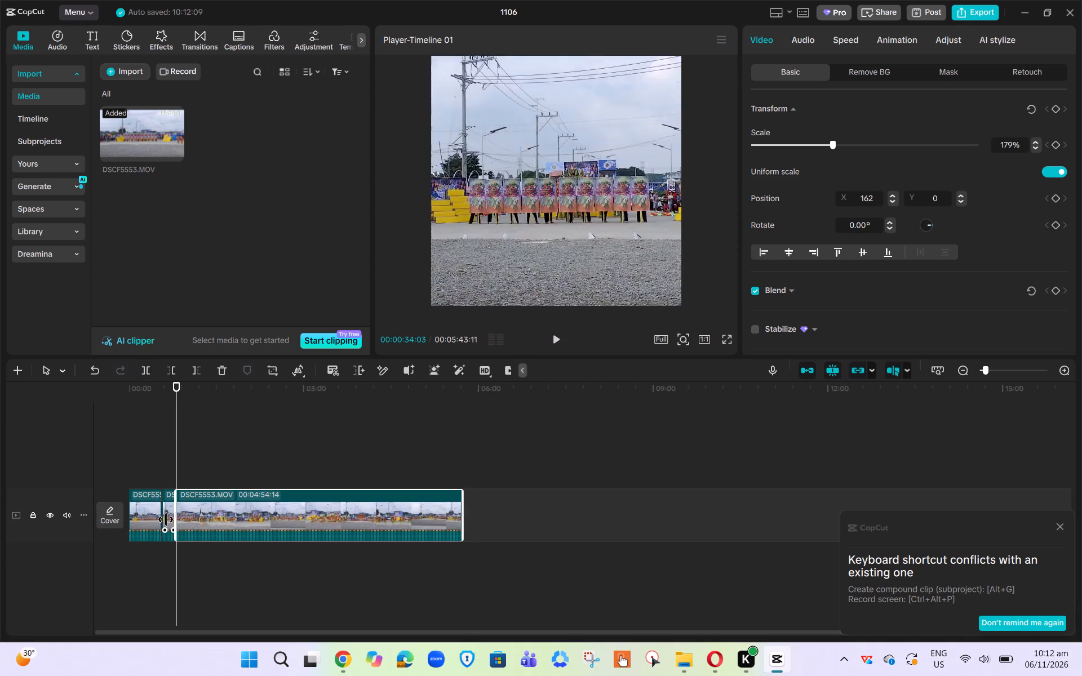
pyautogui.click(225, 373)
pyautogui.click(136, 522)
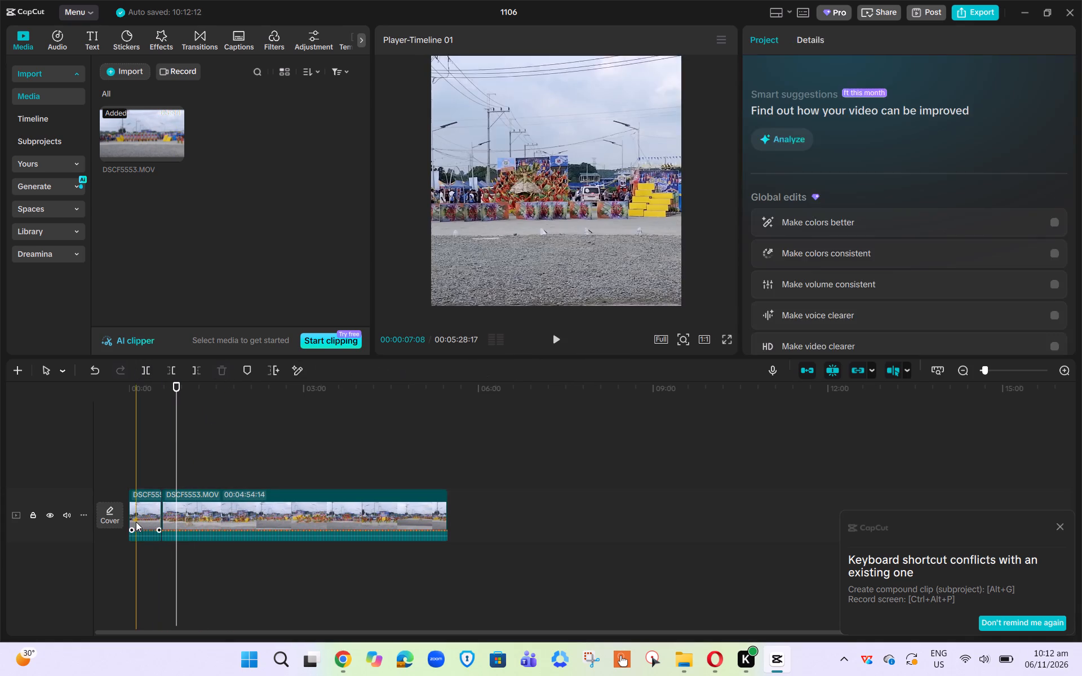
pyautogui.click(219, 373)
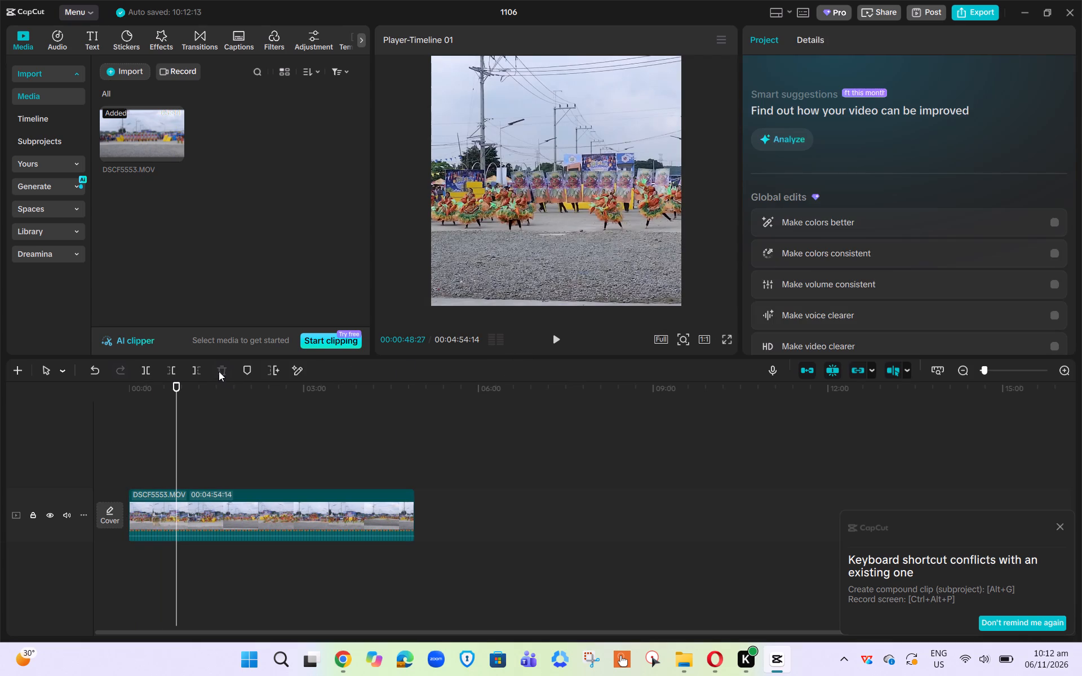
# Replay the trimmed clip and reframe its opening shot to about X -595, Y 0.
pyautogui.click(557, 341)
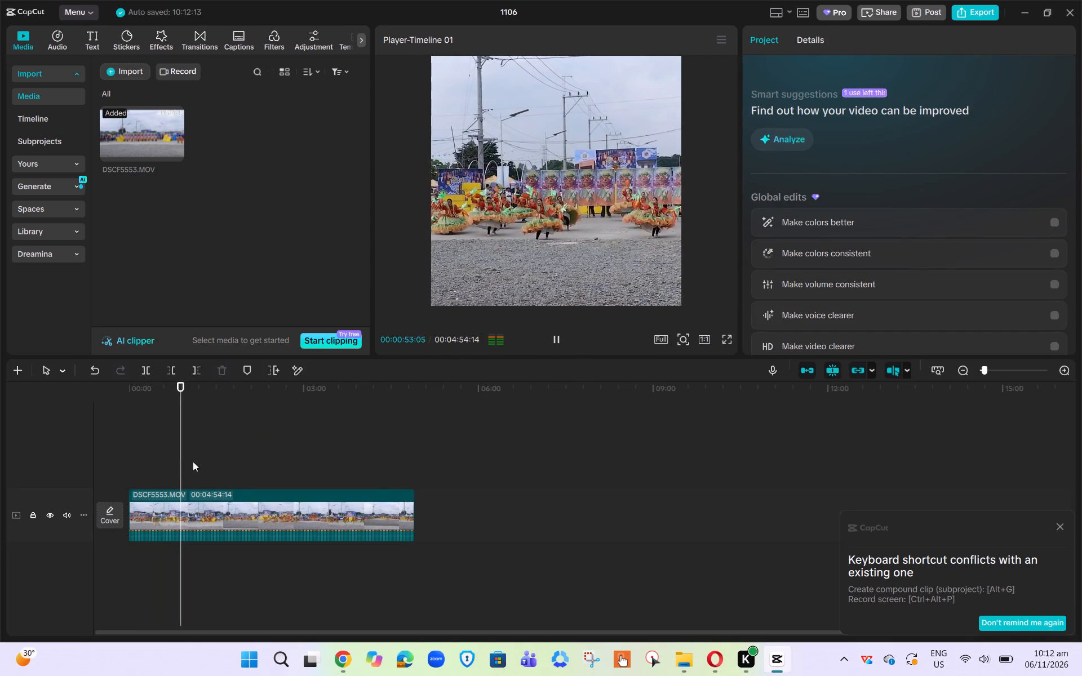
pyautogui.moveTo(227, 515); pyautogui.dragTo(314, 528)
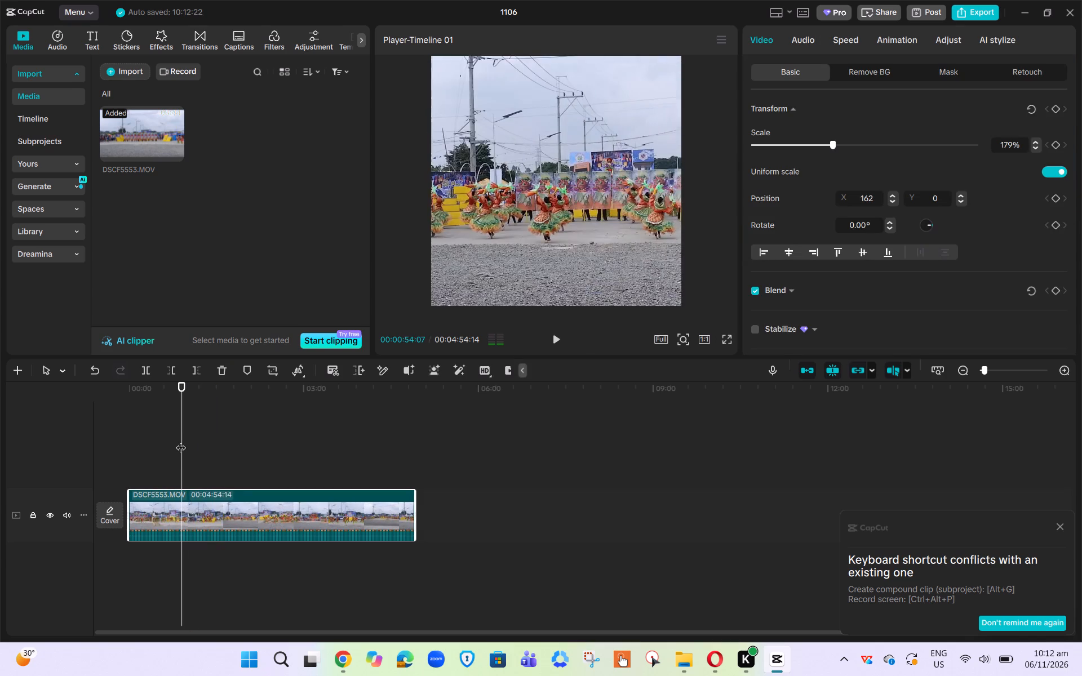
pyautogui.moveTo(181, 441); pyautogui.dragTo(60, 446)
pyautogui.click(553, 341)
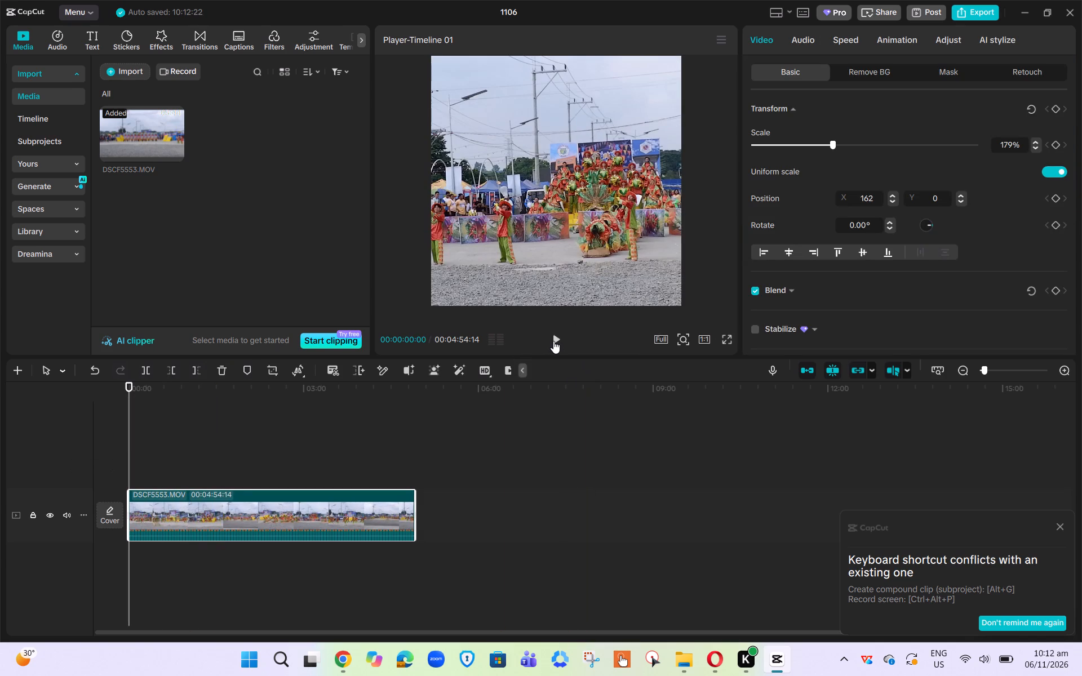
pyautogui.moveTo(587, 199); pyautogui.dragTo(569, 198)
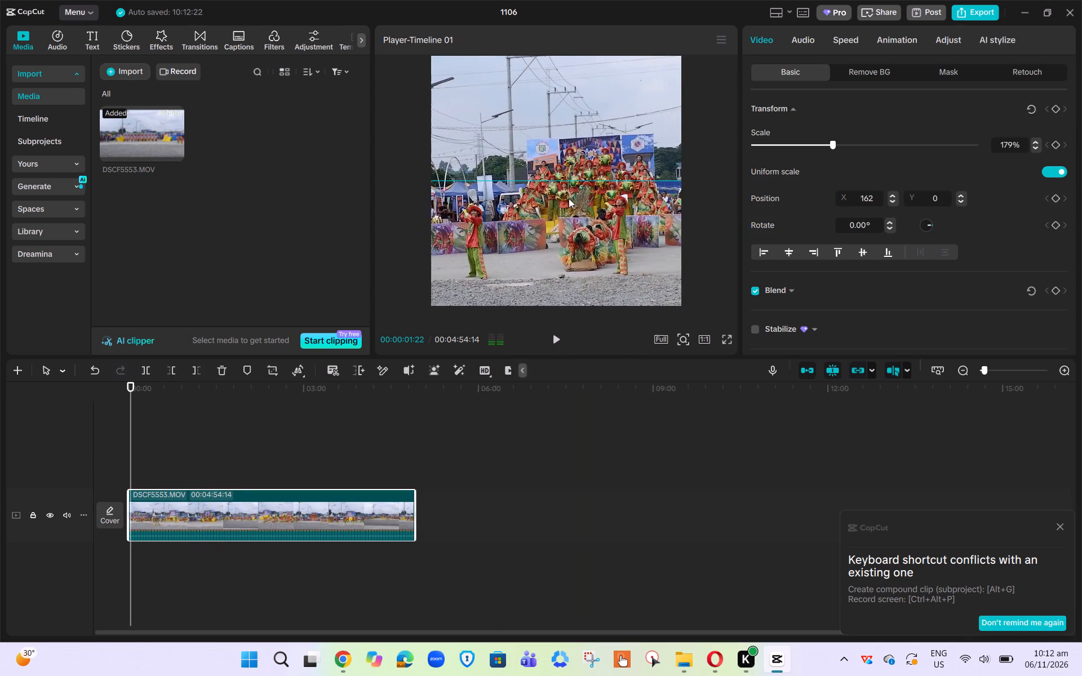
pyautogui.moveTo(569, 198); pyautogui.dragTo(549, 200)
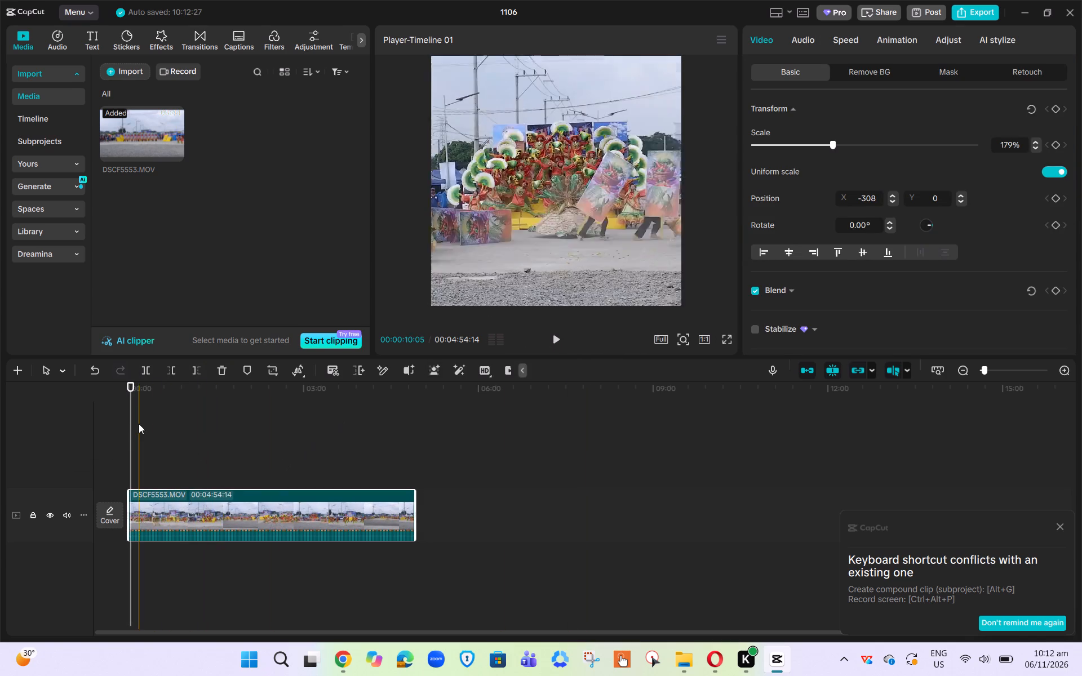
pyautogui.moveTo(134, 424); pyautogui.dragTo(98, 424)
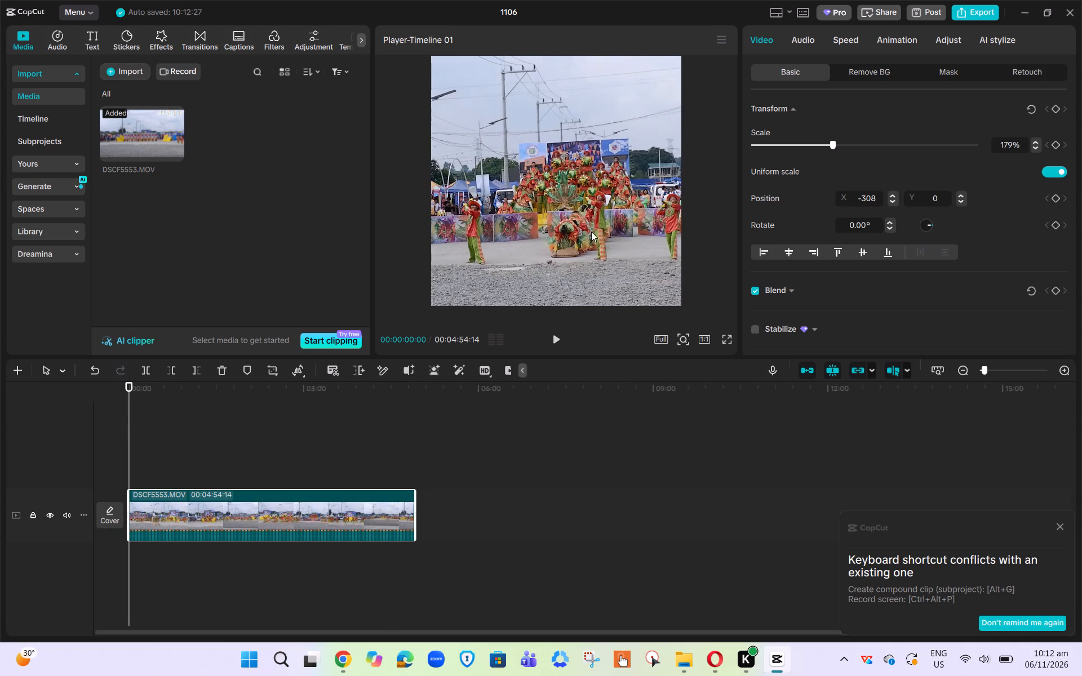
pyautogui.moveTo(588, 227); pyautogui.dragTo(569, 228)
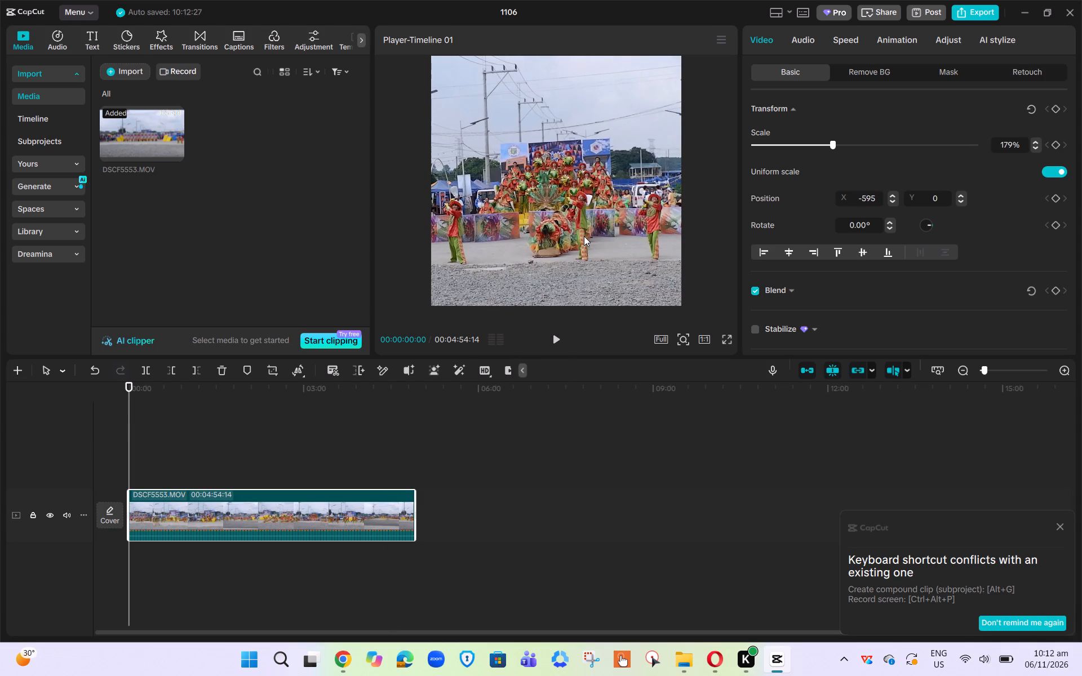
# Shift the clip until its upper corner is within the frame and enlarge it to about 207% scale.
pyautogui.moveTo(584, 236); pyautogui.dragTo(459, 251)
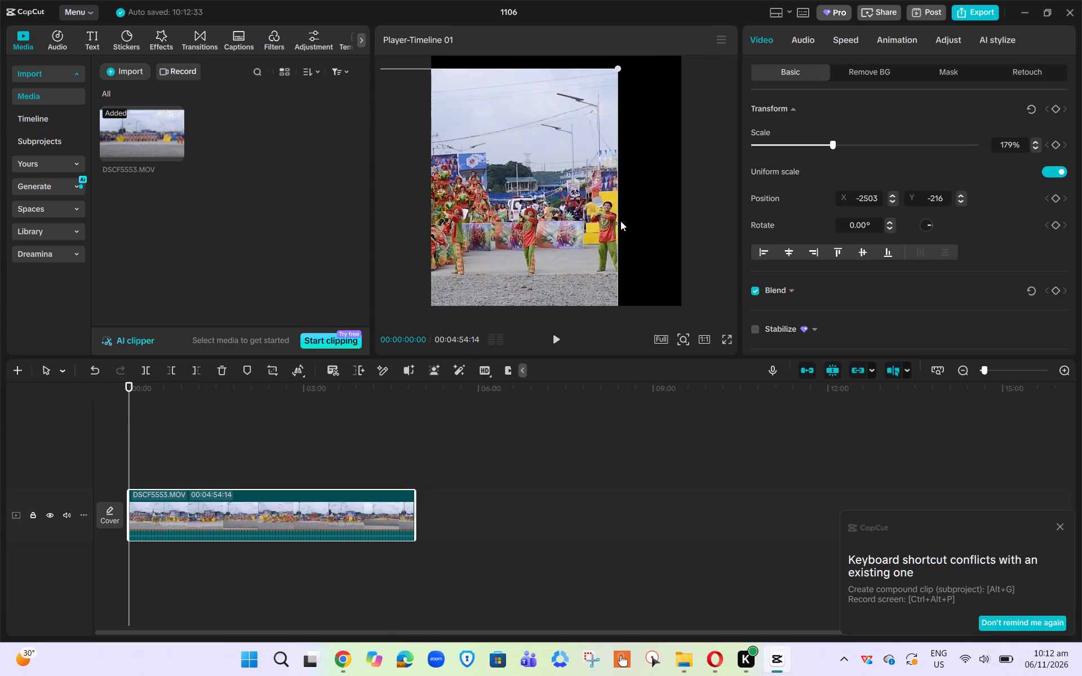
pyautogui.moveTo(618, 223); pyautogui.dragTo(627, 223)
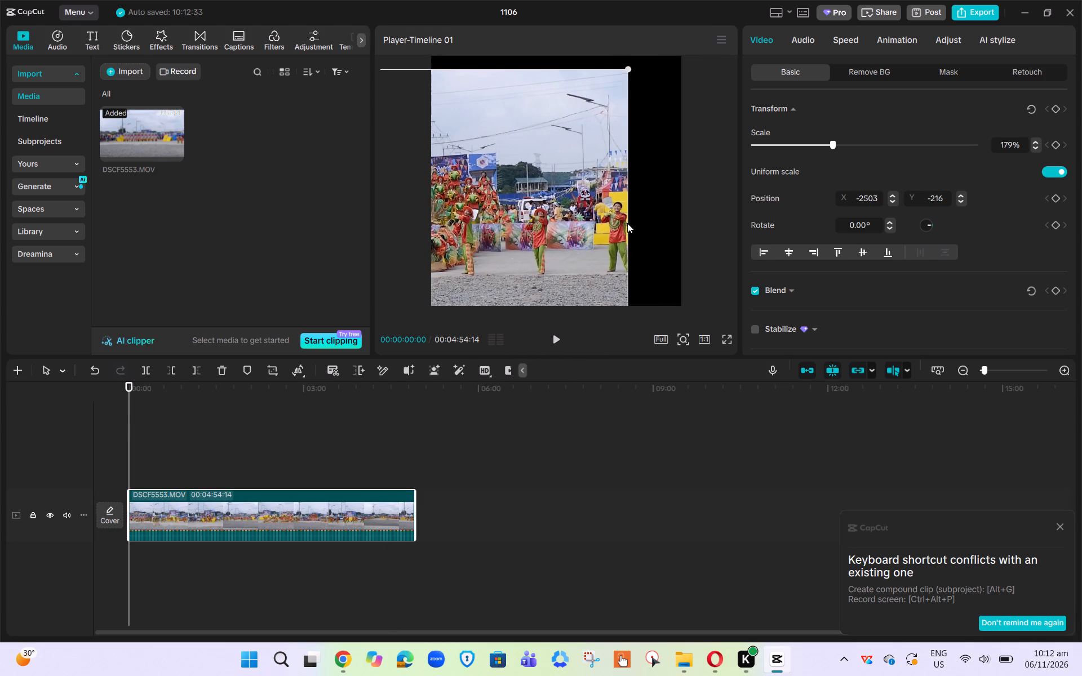
pyautogui.moveTo(626, 69); pyautogui.dragTo(680, 56)
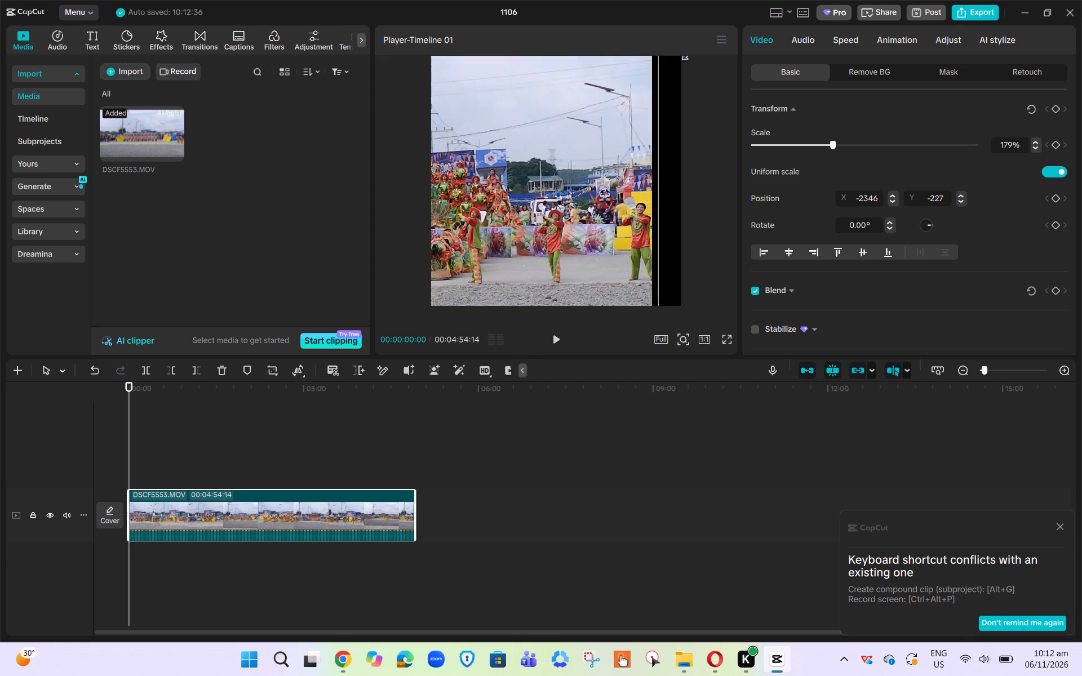
pyautogui.moveTo(680, 56); pyautogui.dragTo(686, 55)
# Reposition the clip on the performers' formation at about X -681, Y 0.
pyautogui.moveTo(480, 177); pyautogui.dragTo(583, 178)
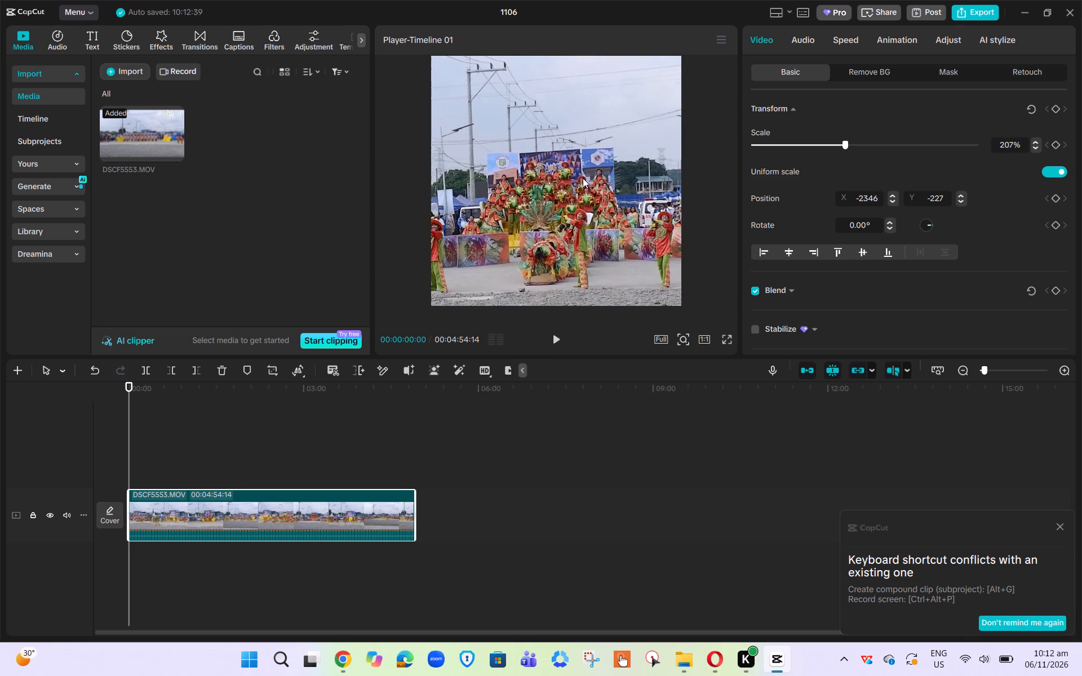
pyautogui.moveTo(583, 178); pyautogui.dragTo(587, 176)
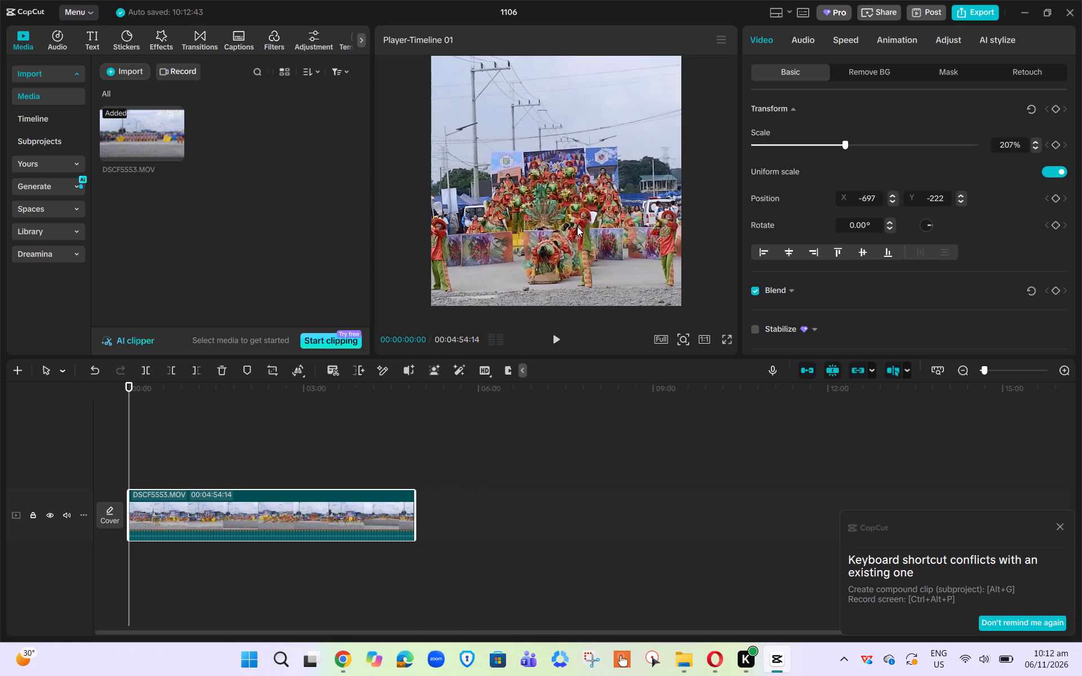
pyautogui.moveTo(577, 226); pyautogui.dragTo(577, 208)
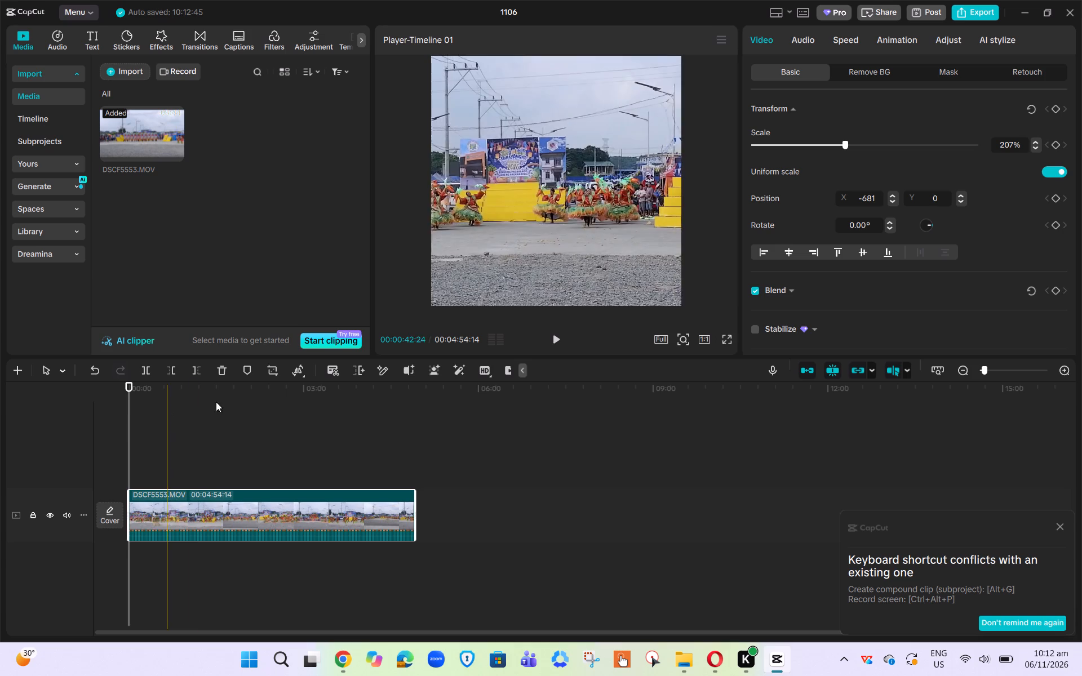
# Play the clip up to the performers' fan formation and reposition it to about X -492, Y -59.
pyautogui.click(553, 339)
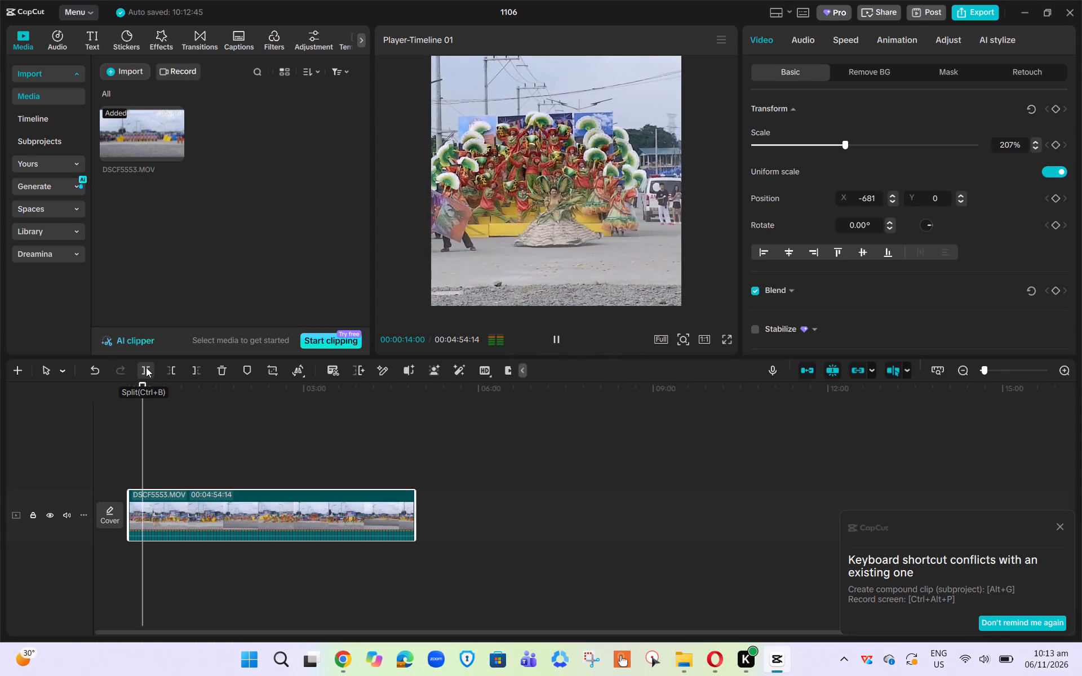
pyautogui.moveTo(513, 247); pyautogui.dragTo(524, 250)
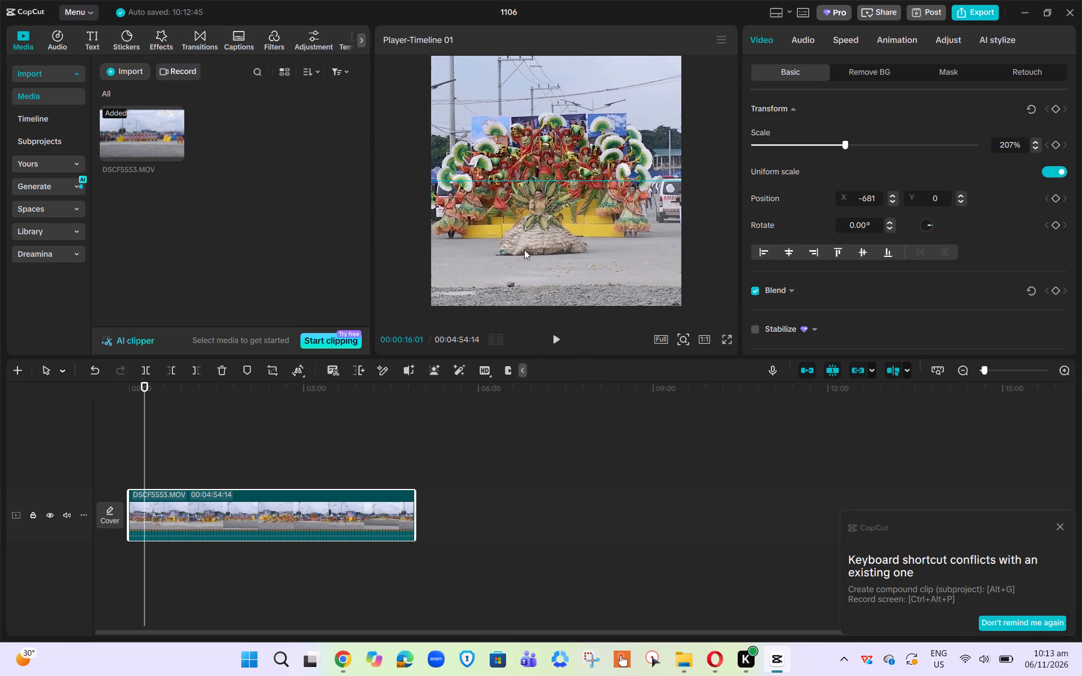
pyautogui.moveTo(524, 250); pyautogui.dragTo(525, 250)
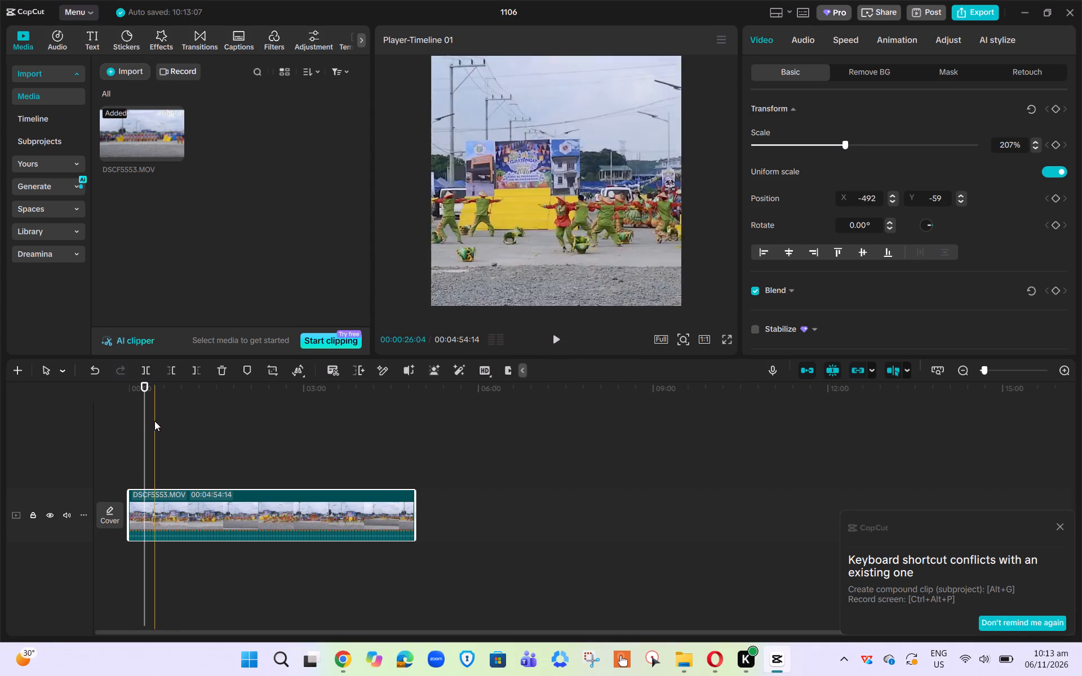
# Replay the clip from the start, split it at about 00:00:24:05, and delete the long segment after the cut.
pyautogui.moveTo(146, 419); pyautogui.dragTo(32, 424)
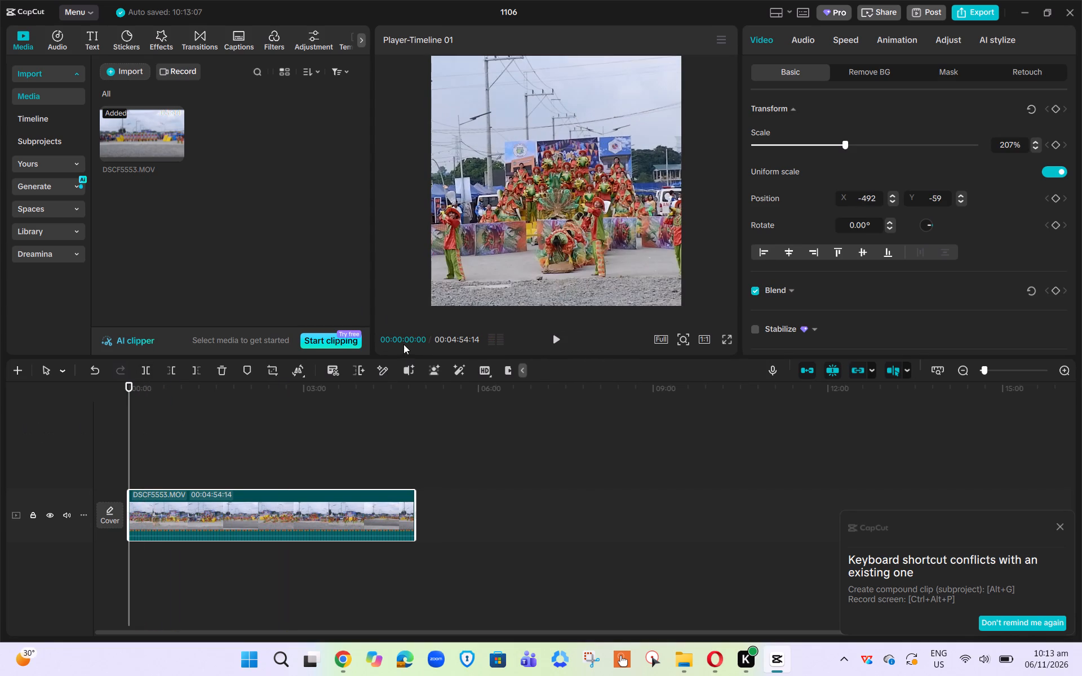
pyautogui.click(555, 340)
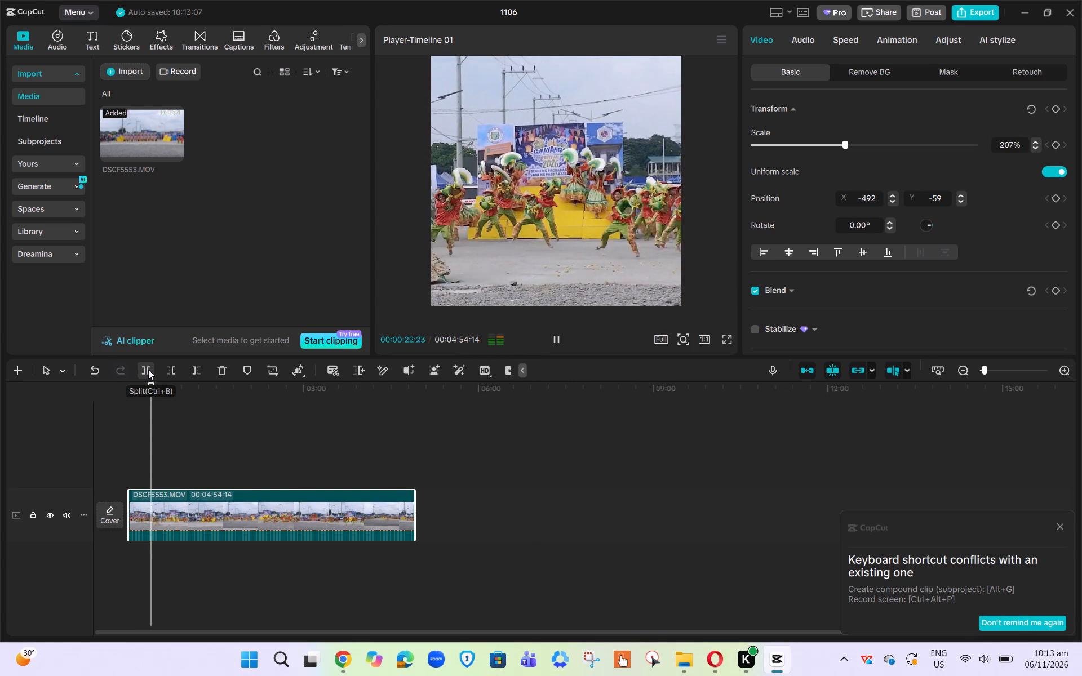
pyautogui.click(148, 370)
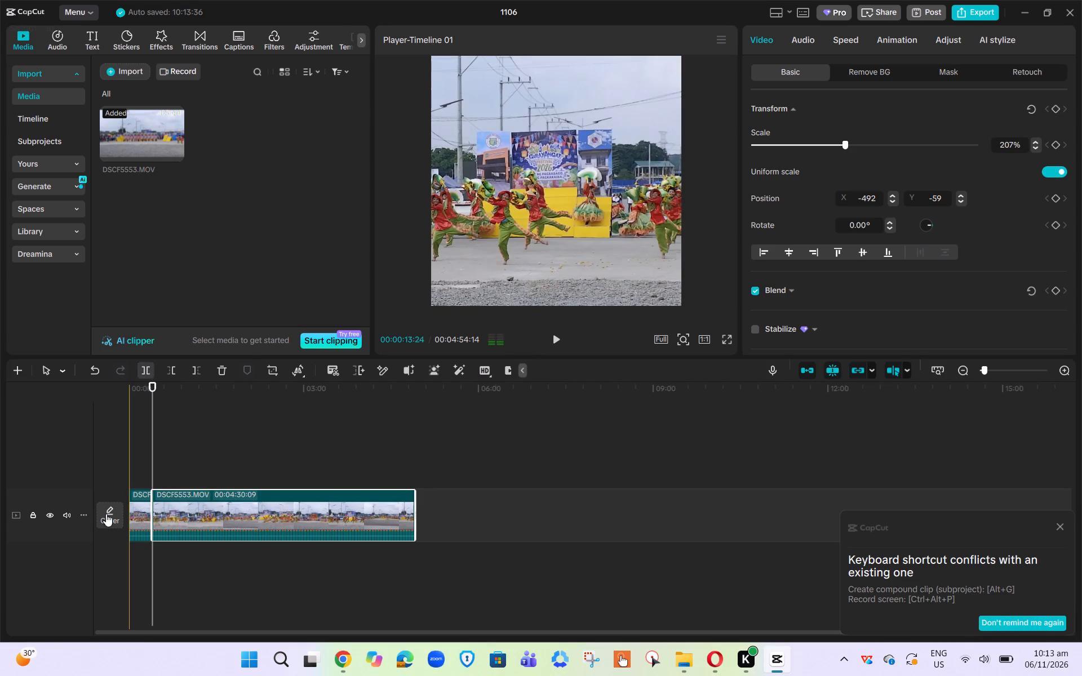
pyautogui.click(230, 508)
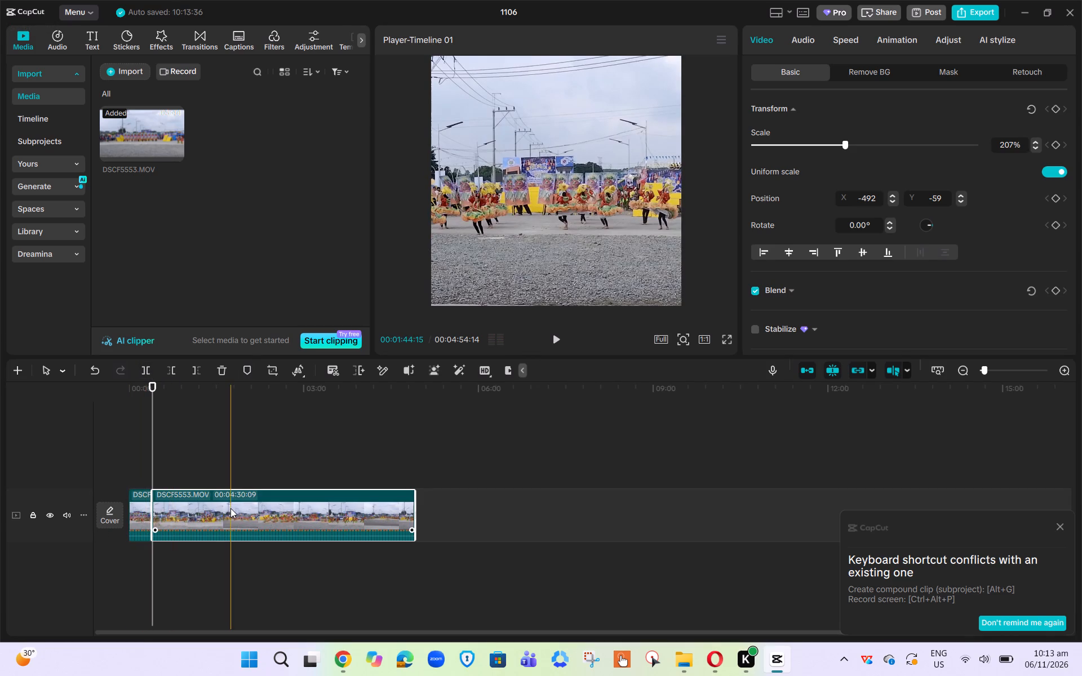
pyautogui.click(227, 369)
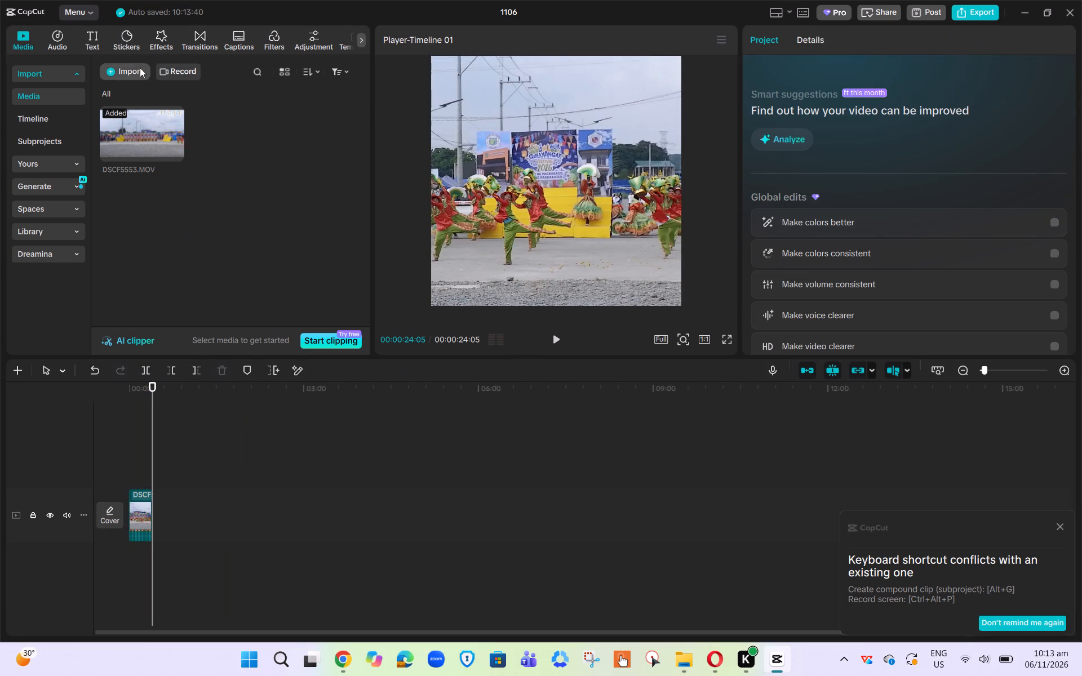
# Import the Home Boys TV logo image 20260218_223527 from the device's Downloads folder.
pyautogui.click(123, 73)
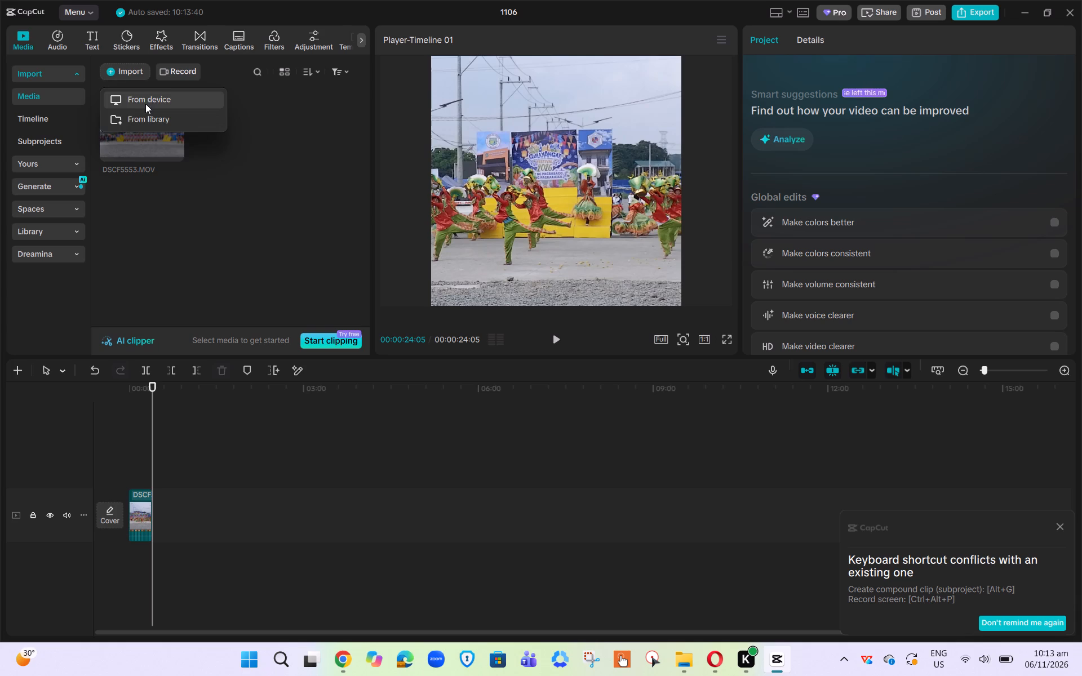
pyautogui.click(153, 97)
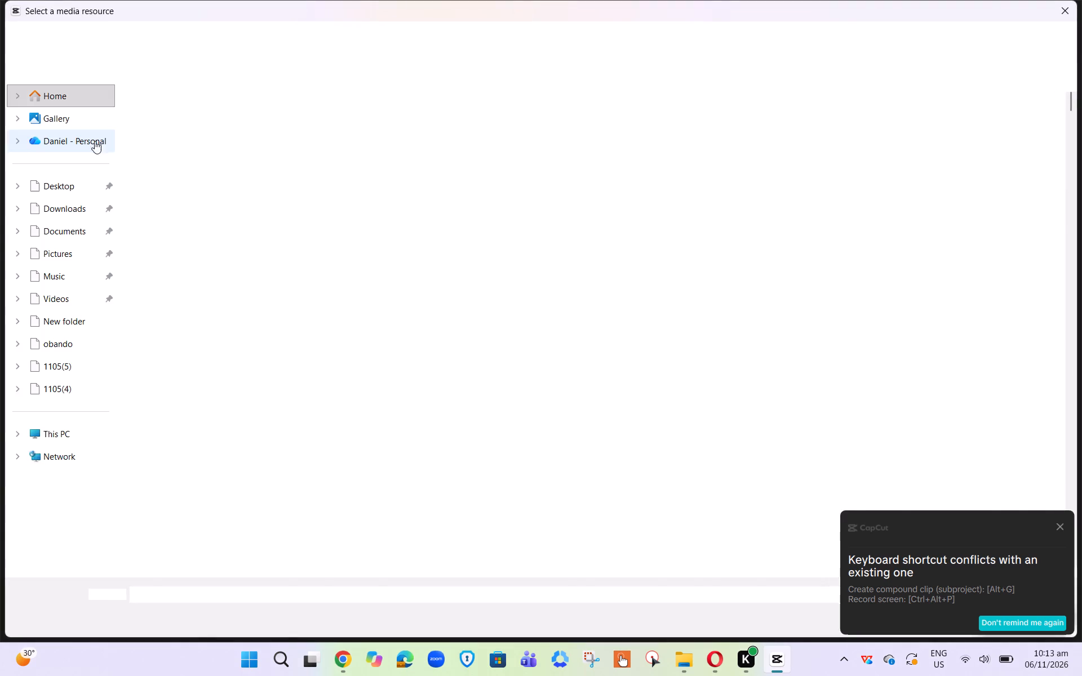
pyautogui.click(73, 209)
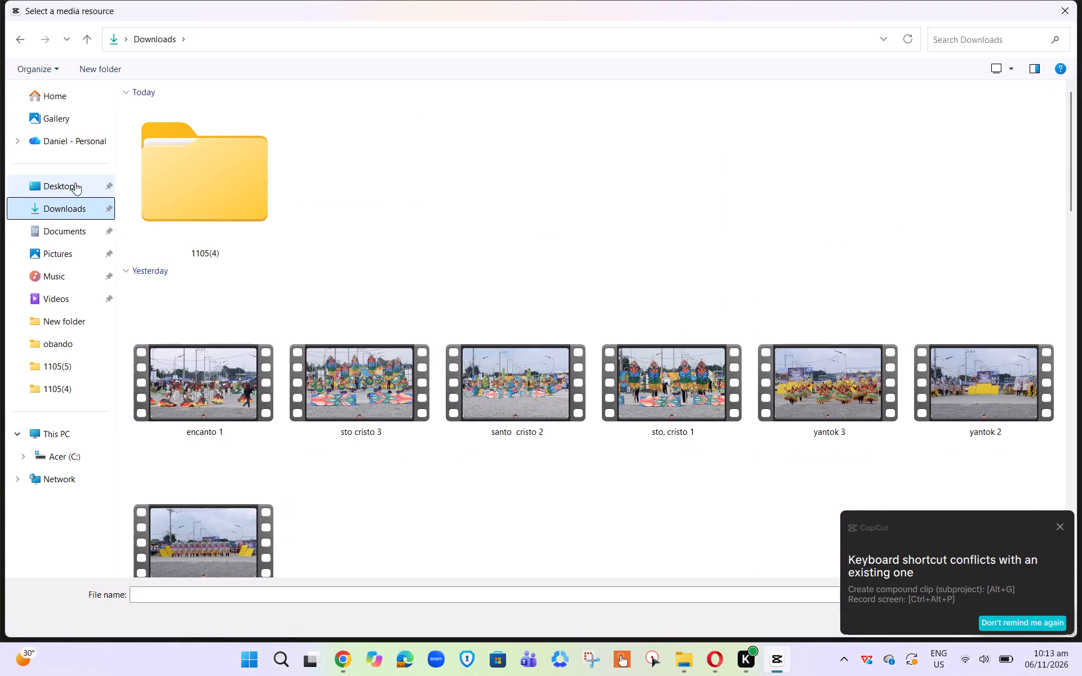
pyautogui.scroll(-5, 294, 348)
pyautogui.scroll(-2, 467, 253)
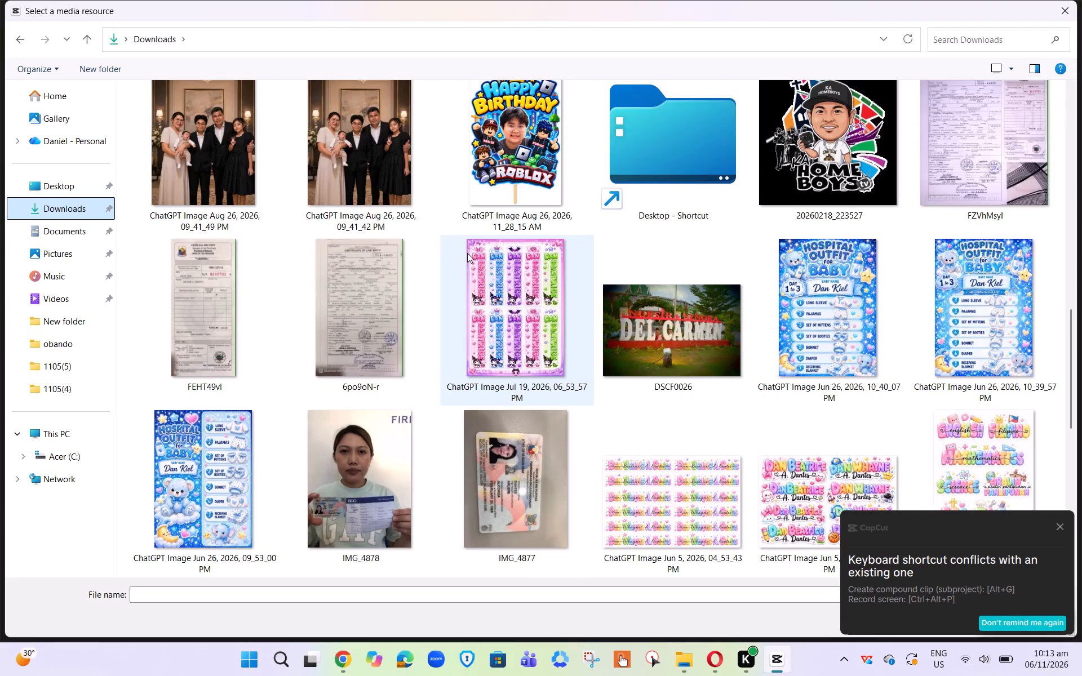
pyautogui.click(837, 150)
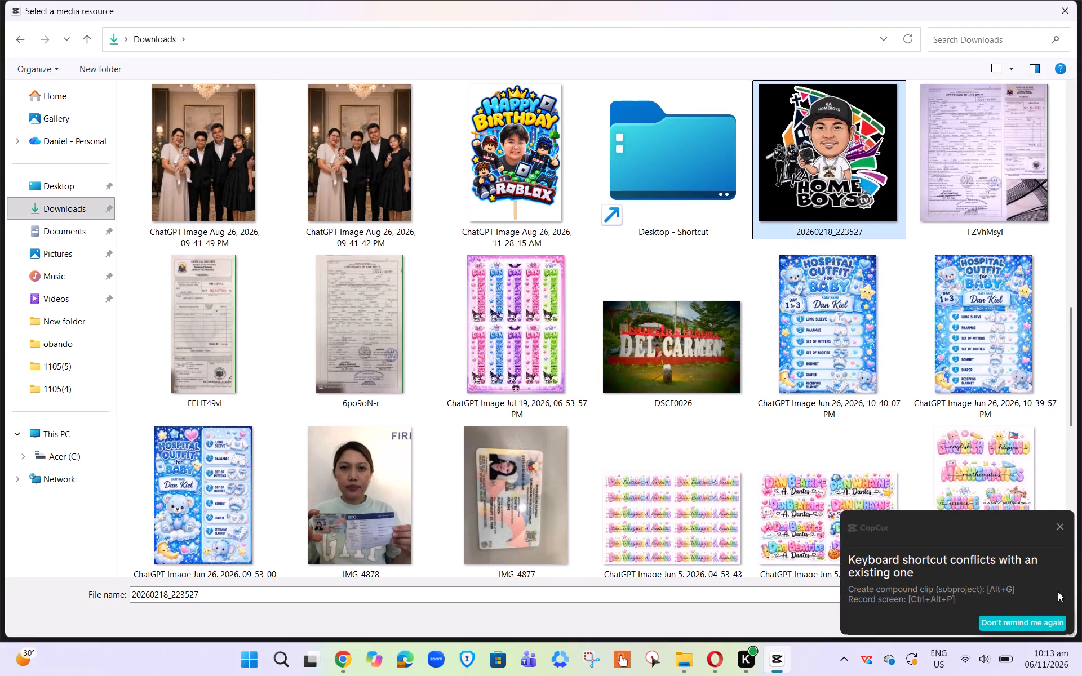
pyautogui.click(1061, 522)
pyautogui.moveTo(1068, 309); pyautogui.dragTo(964, 310)
pyautogui.moveTo(1080, 303); pyautogui.dragTo(1037, 306)
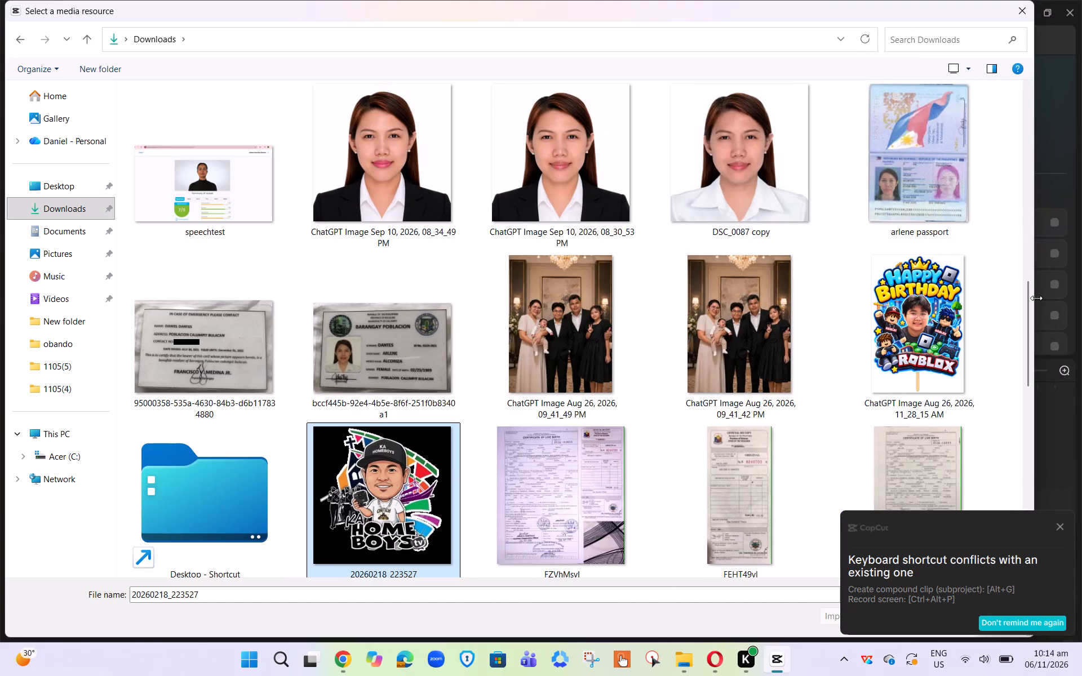
pyautogui.moveTo(1035, 299); pyautogui.dragTo(962, 302)
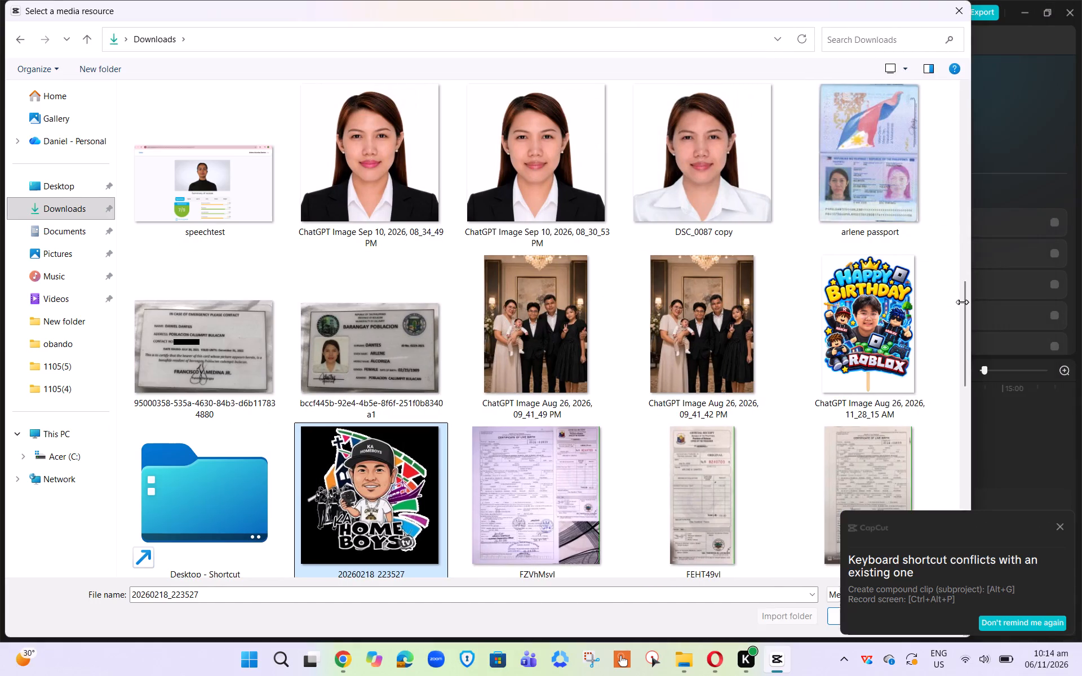
pyautogui.moveTo(962, 302); pyautogui.dragTo(922, 306)
pyautogui.click(806, 612)
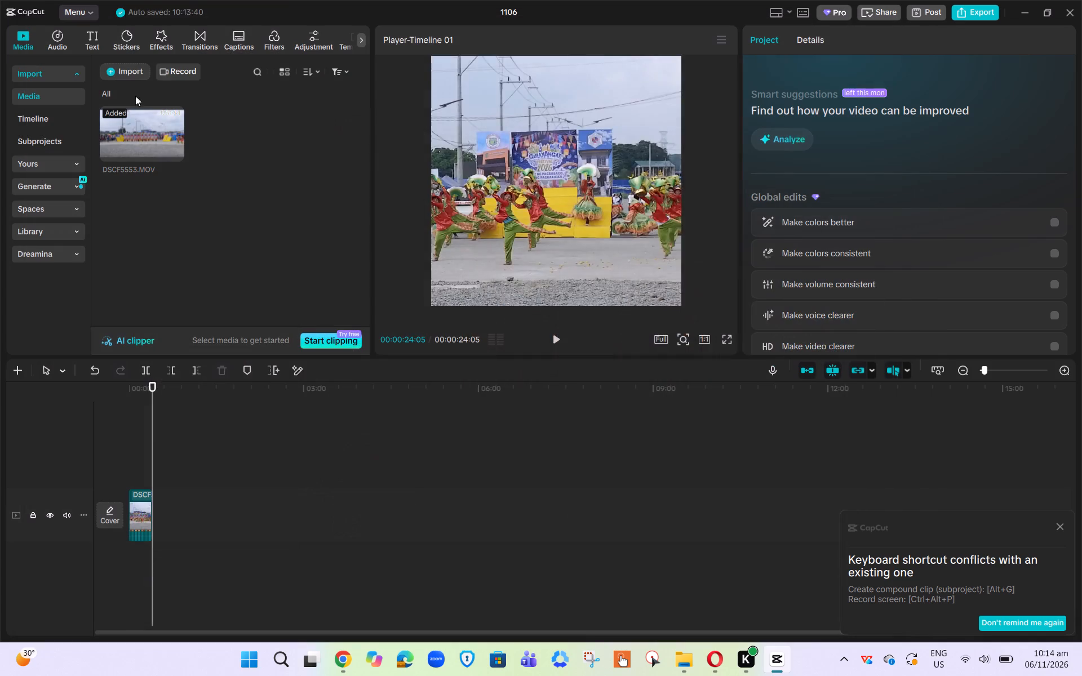
# Place the logo on a track above the video from the timeline start and extend it to the video's end.
pyautogui.moveTo(236, 128); pyautogui.dragTo(126, 496)
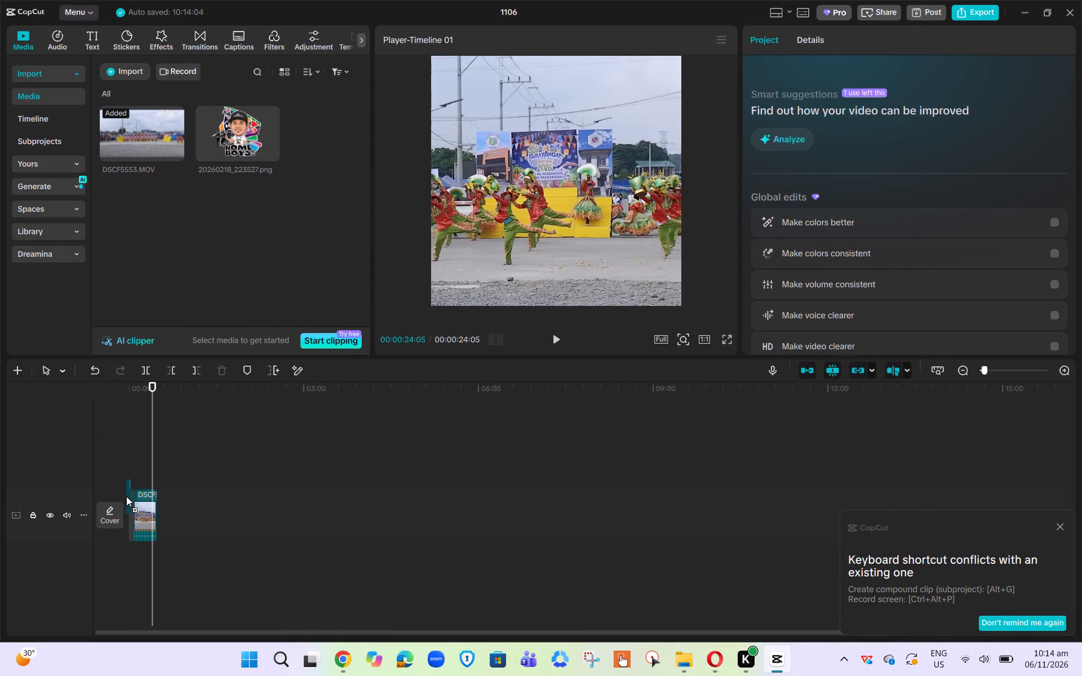
pyautogui.moveTo(126, 496); pyautogui.dragTo(130, 470)
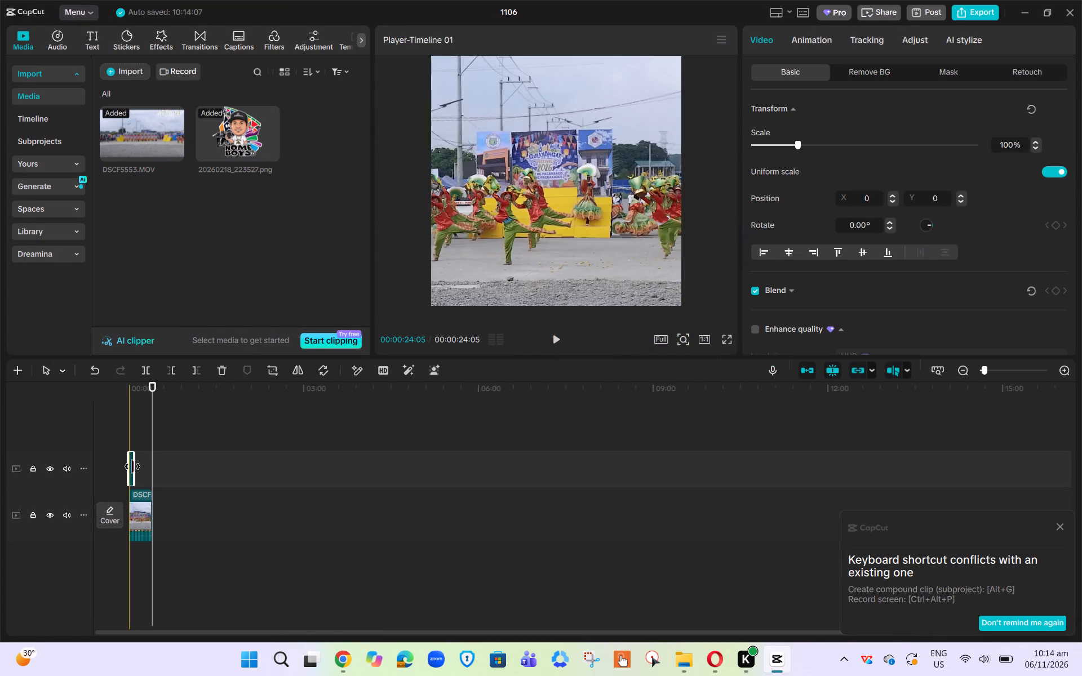
pyautogui.moveTo(132, 466); pyautogui.dragTo(148, 469)
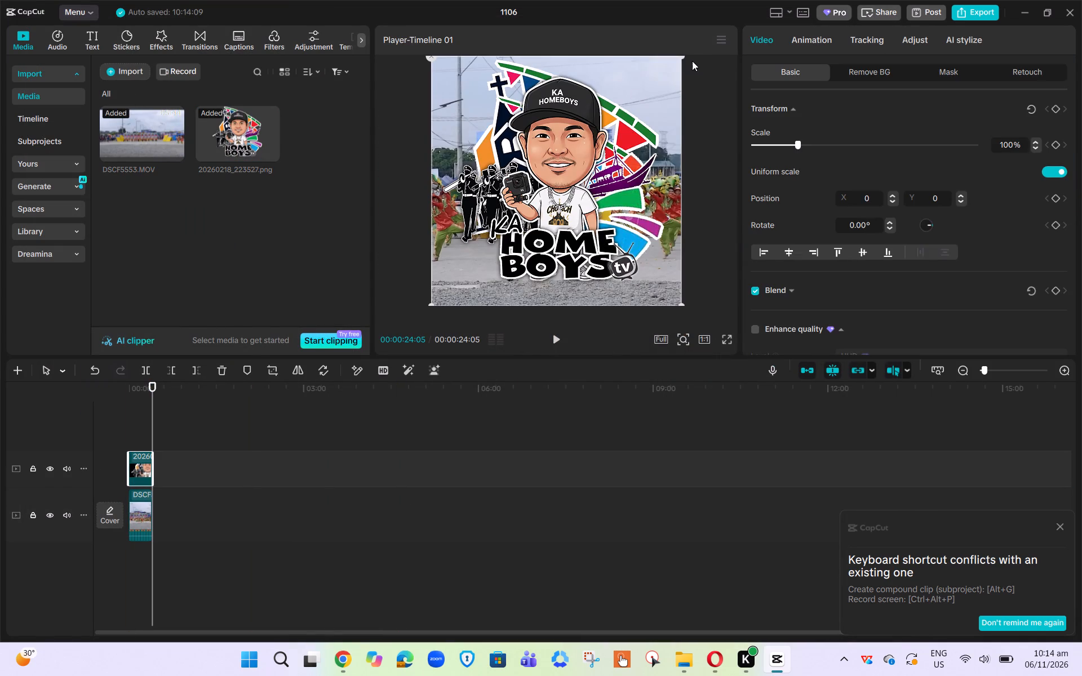
# Shrink the logo to about 9% scale and centre it near the frame's bottom edge at about X 0, Y -1686.
pyautogui.moveTo(680, 301); pyautogui.dragTo(538, 161)
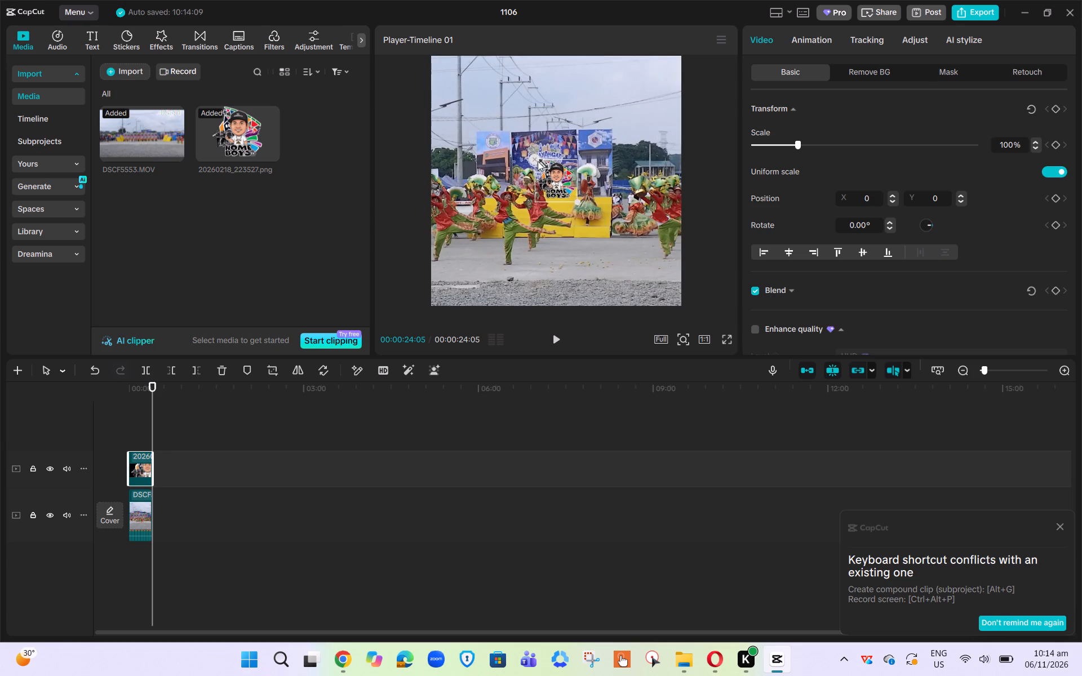
pyautogui.moveTo(538, 161); pyautogui.dragTo(529, 157)
pyautogui.moveTo(555, 180); pyautogui.dragTo(547, 258)
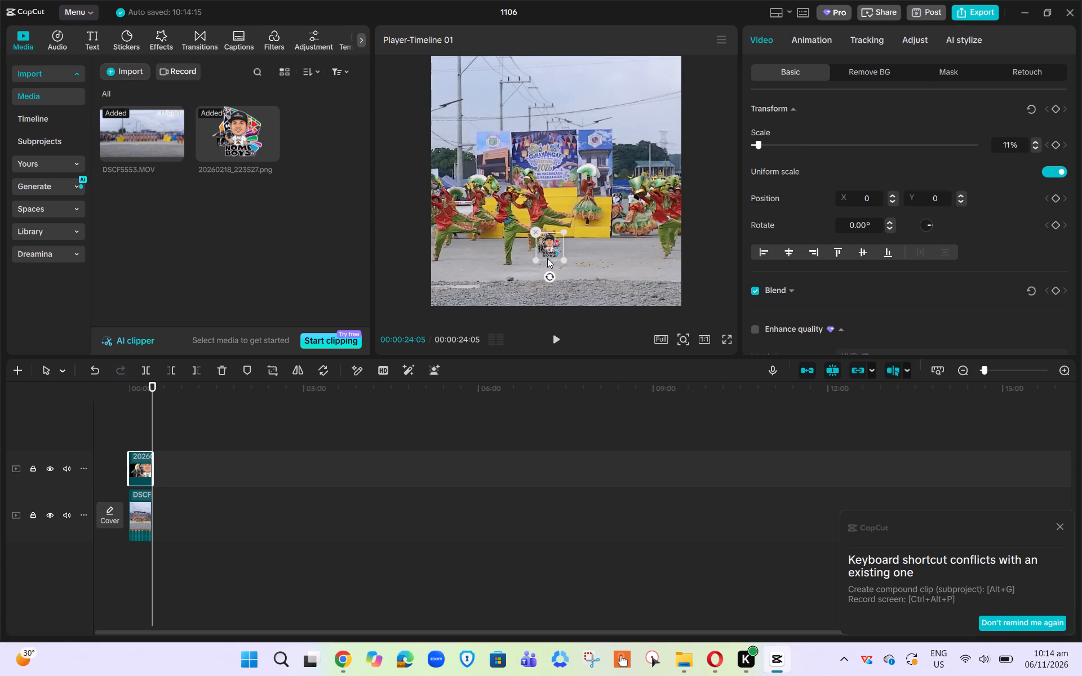
pyautogui.moveTo(547, 258); pyautogui.dragTo(551, 287)
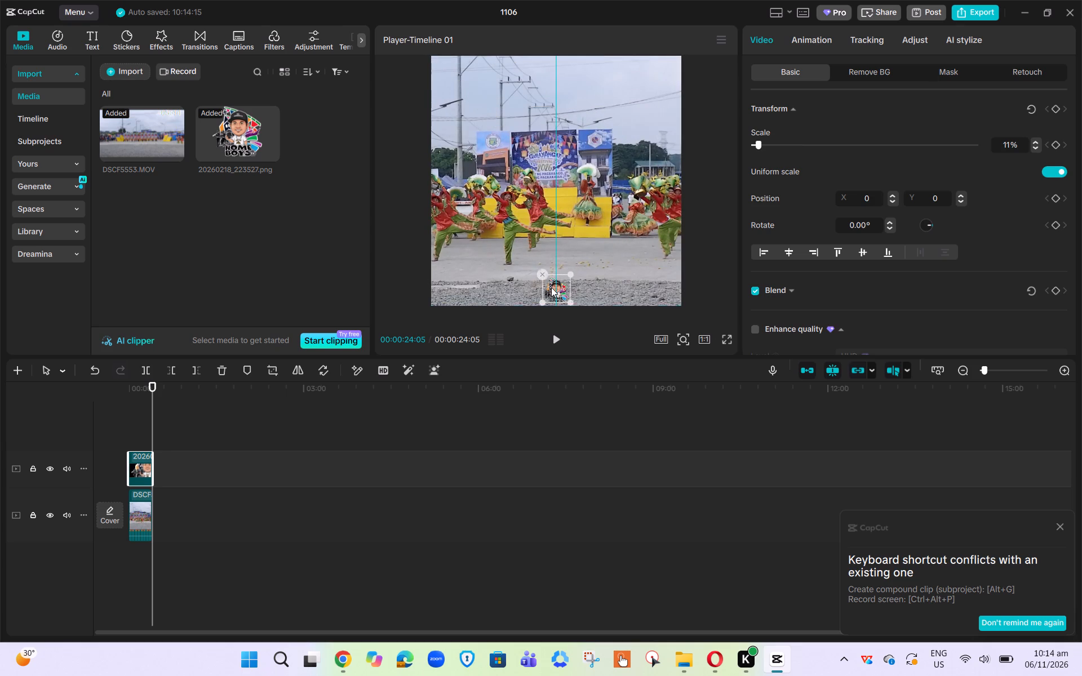
pyautogui.moveTo(551, 287); pyautogui.dragTo(553, 287)
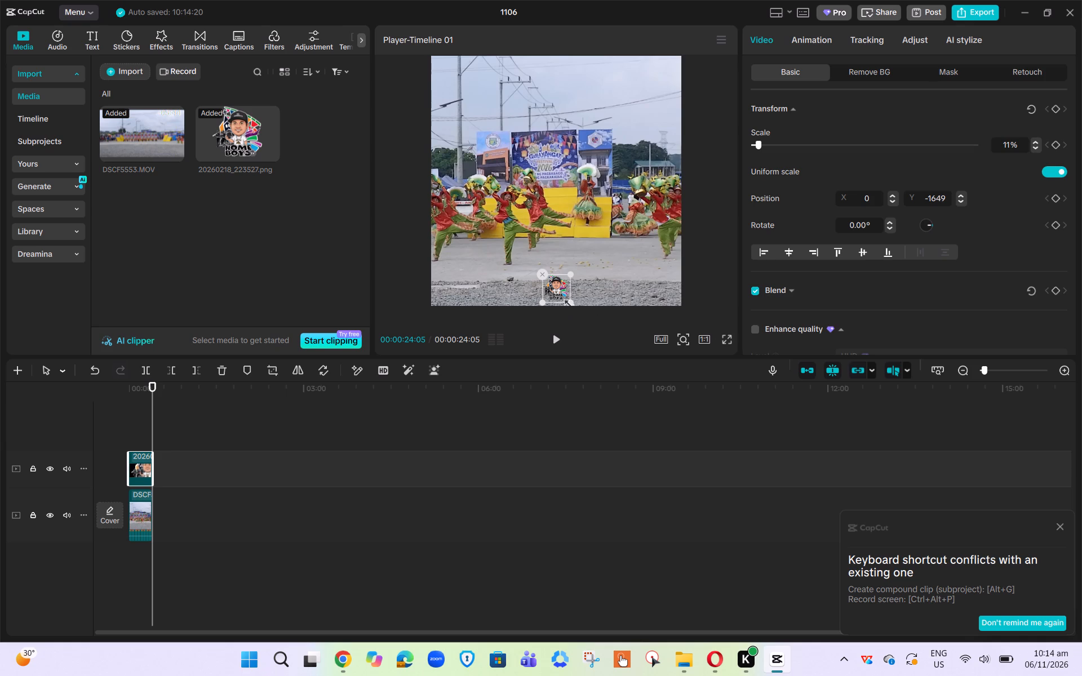
pyautogui.moveTo(567, 301); pyautogui.dragTo(560, 296)
pyautogui.moveTo(553, 286); pyautogui.dragTo(553, 287)
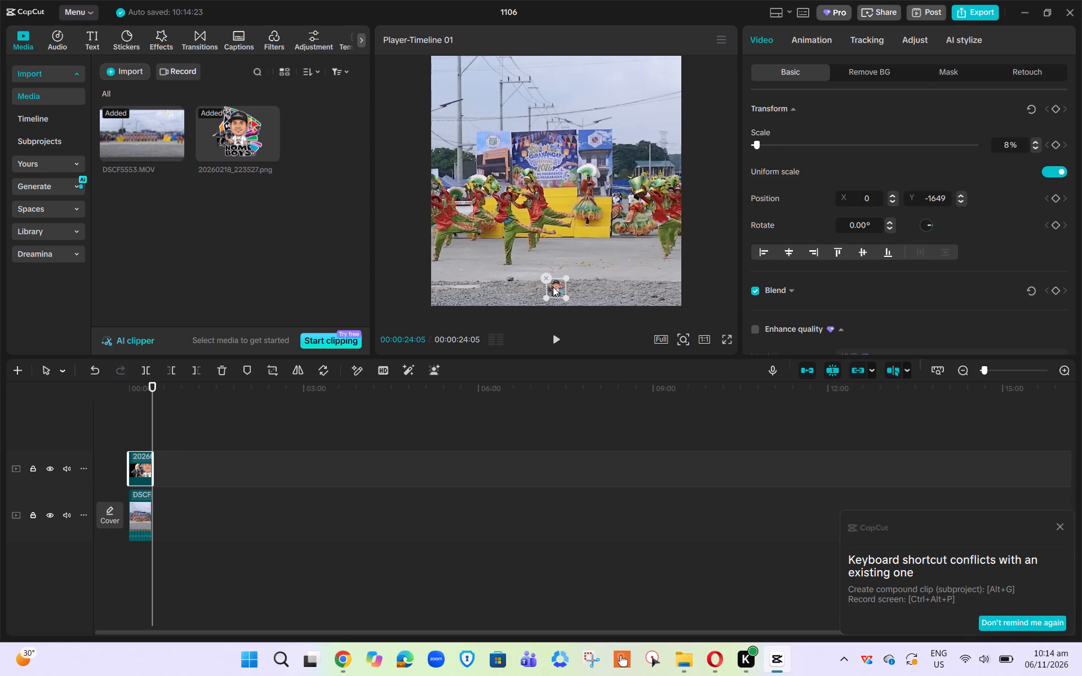
pyautogui.moveTo(553, 287); pyautogui.dragTo(552, 291)
pyautogui.click(564, 295)
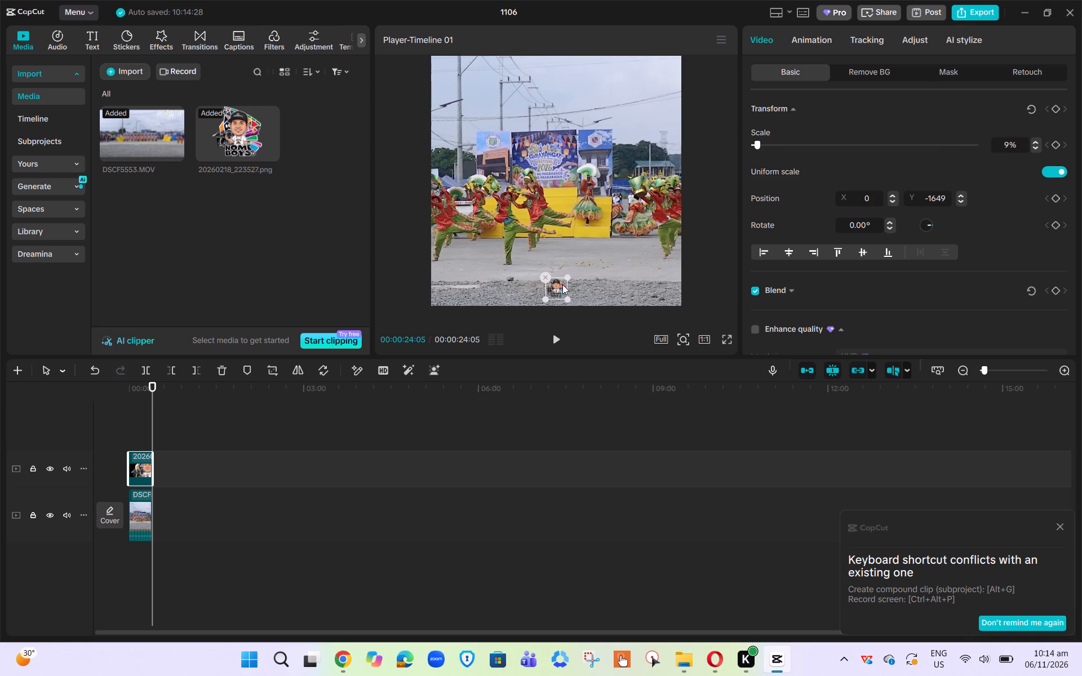
pyautogui.click(563, 284)
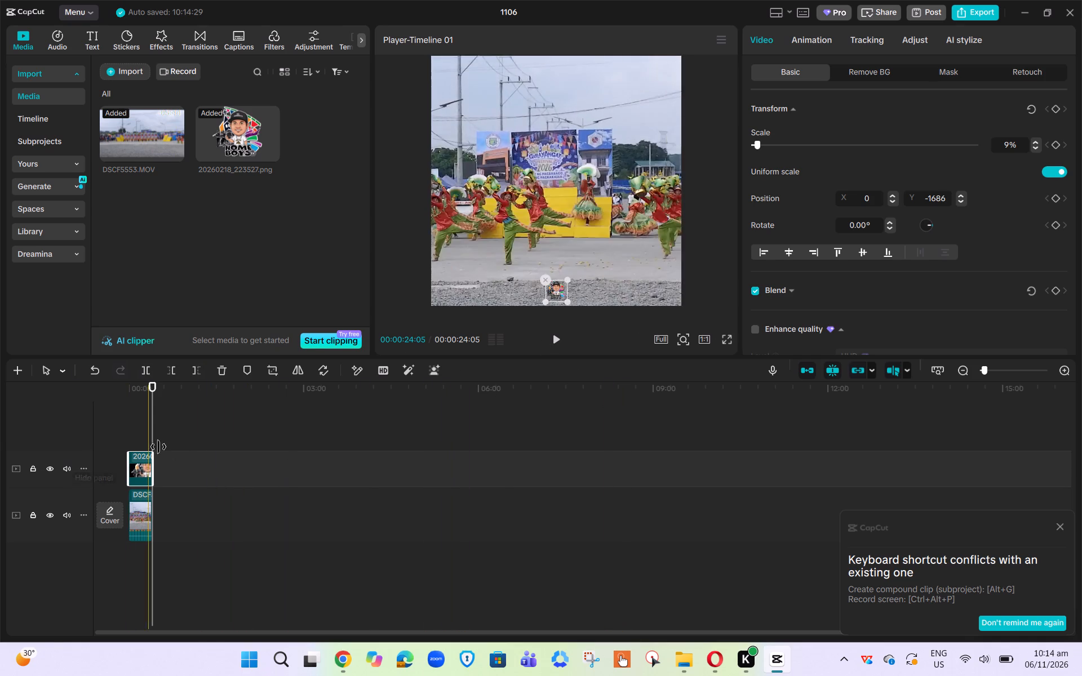
# Preview the video with its logo from the start and export it as 1106 in 1080P, H.264, mp4, 30fps.
pyautogui.moveTo(152, 429); pyautogui.dragTo(112, 423)
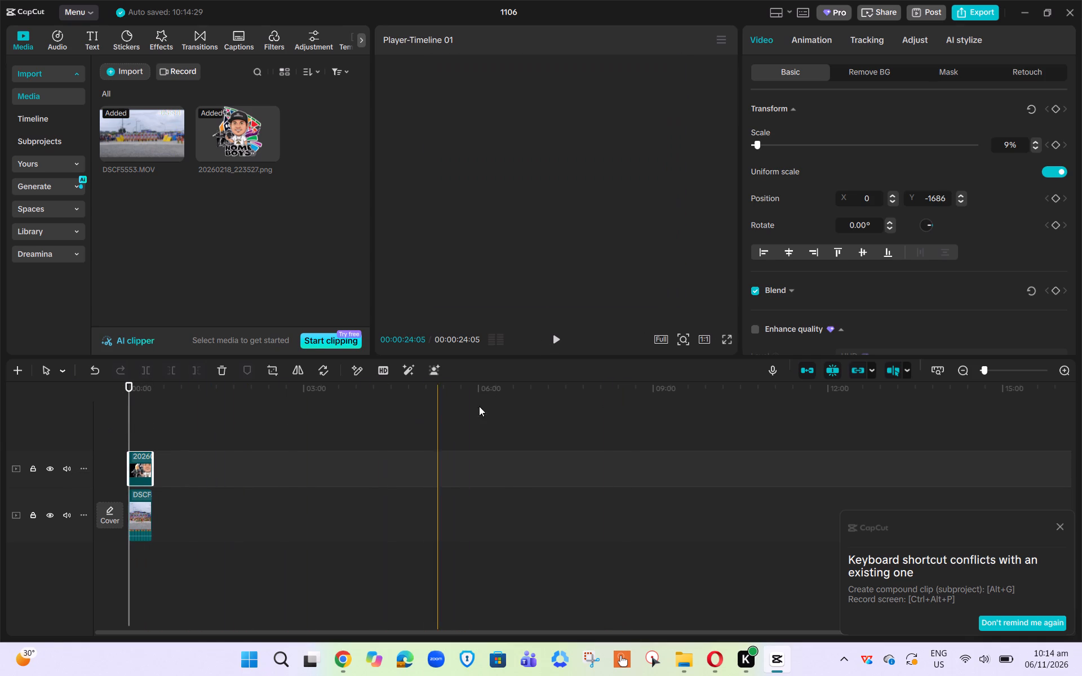
pyautogui.click(554, 339)
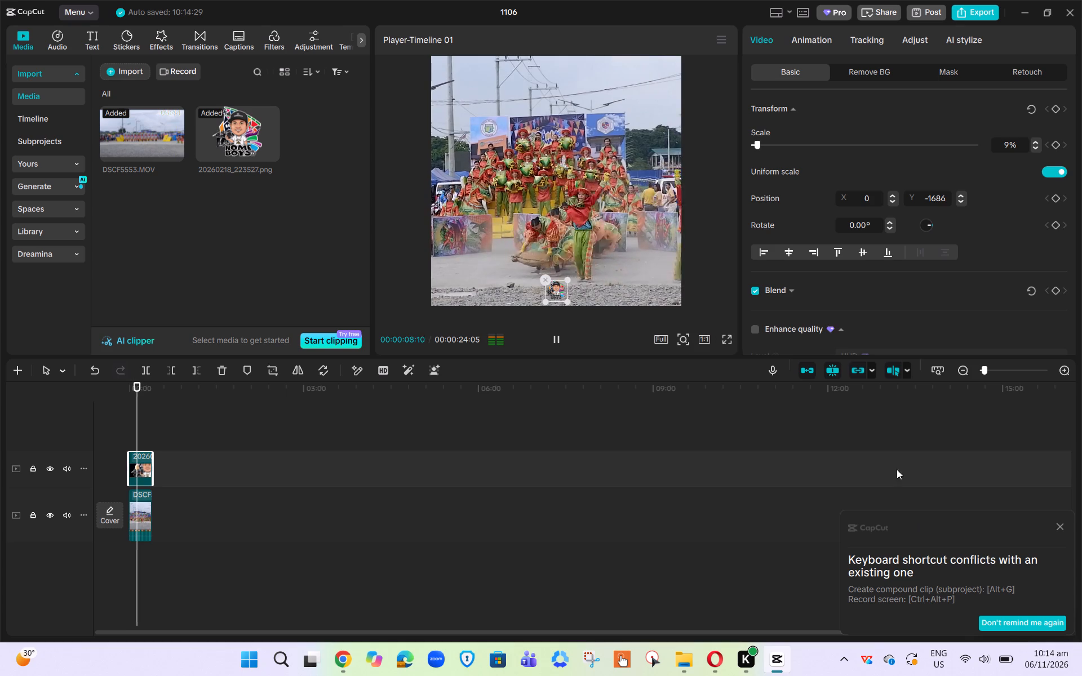
pyautogui.click(957, 15)
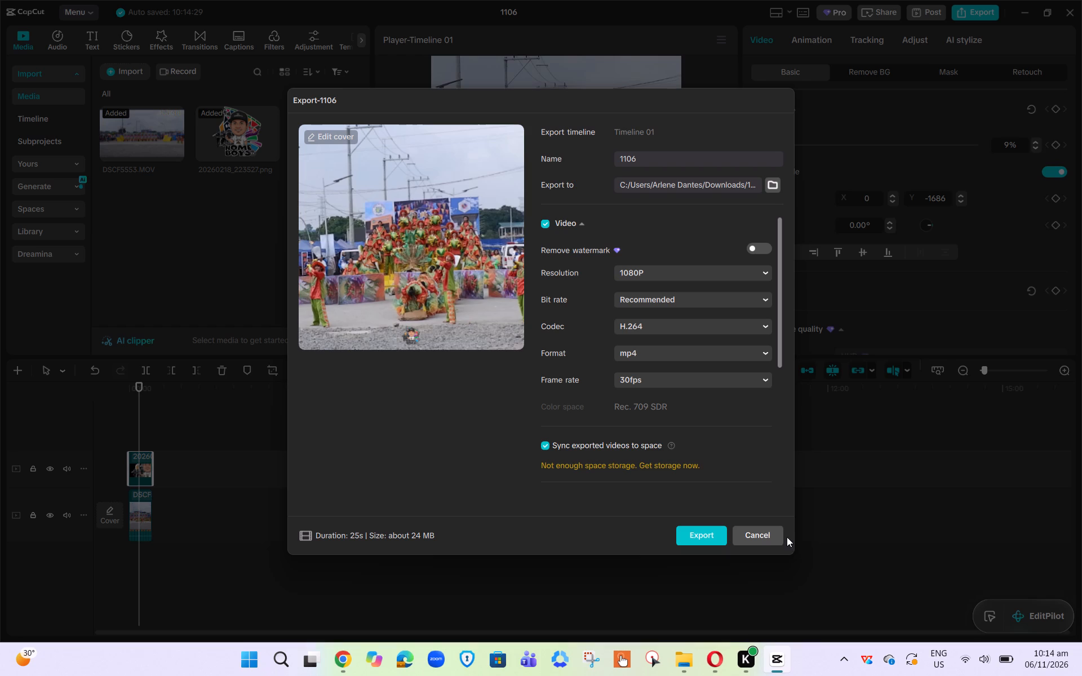
pyautogui.click(695, 531)
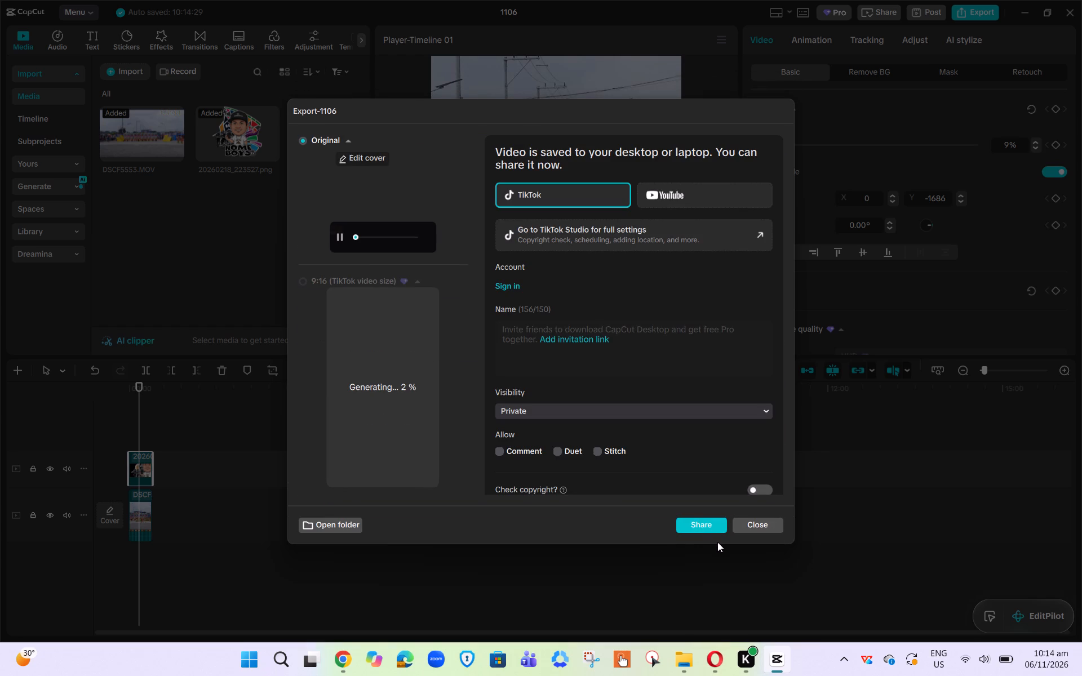
pyautogui.click(756, 522)
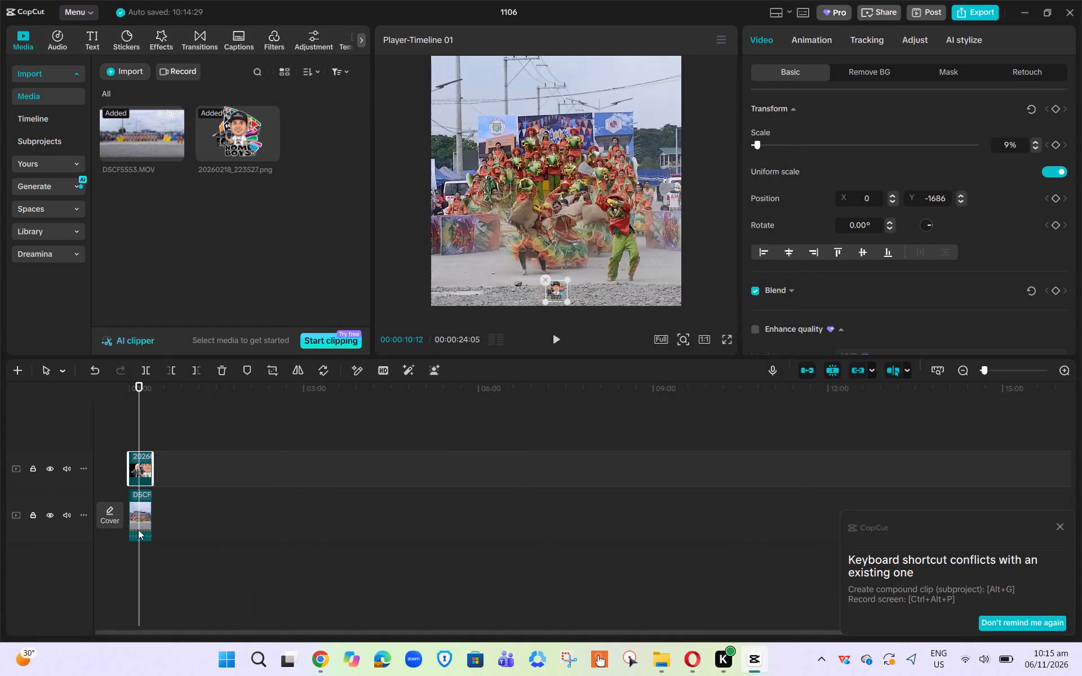
# Add the full source video DSCF5553.MOV to the main track again, ahead of the exported clip.
pyautogui.click(134, 126)
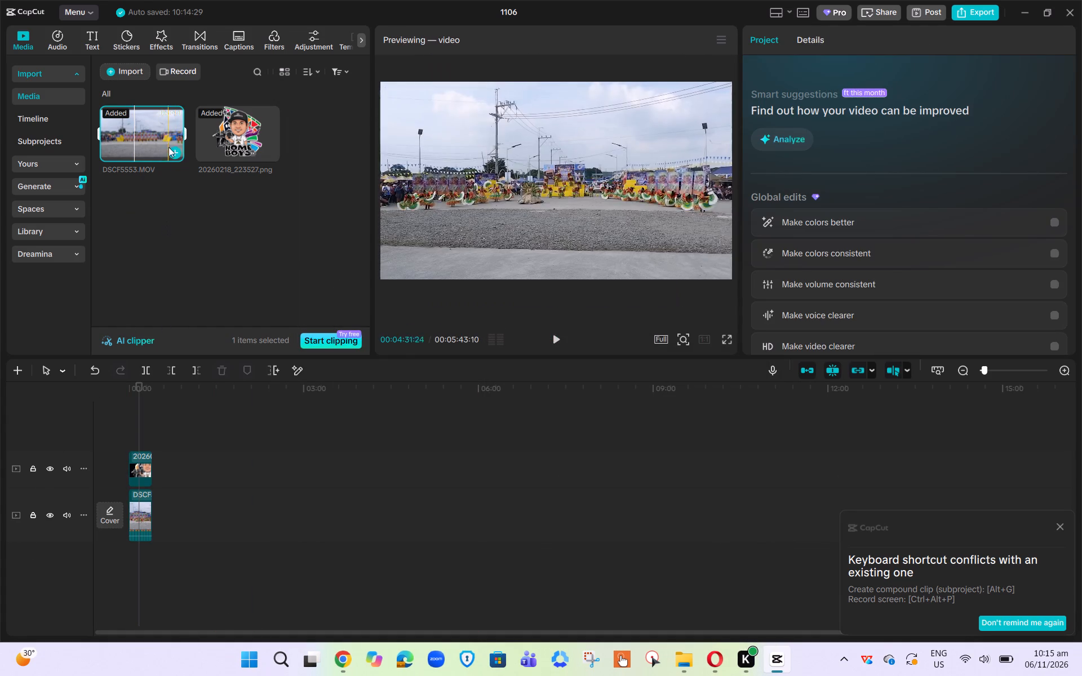
pyautogui.click(172, 152)
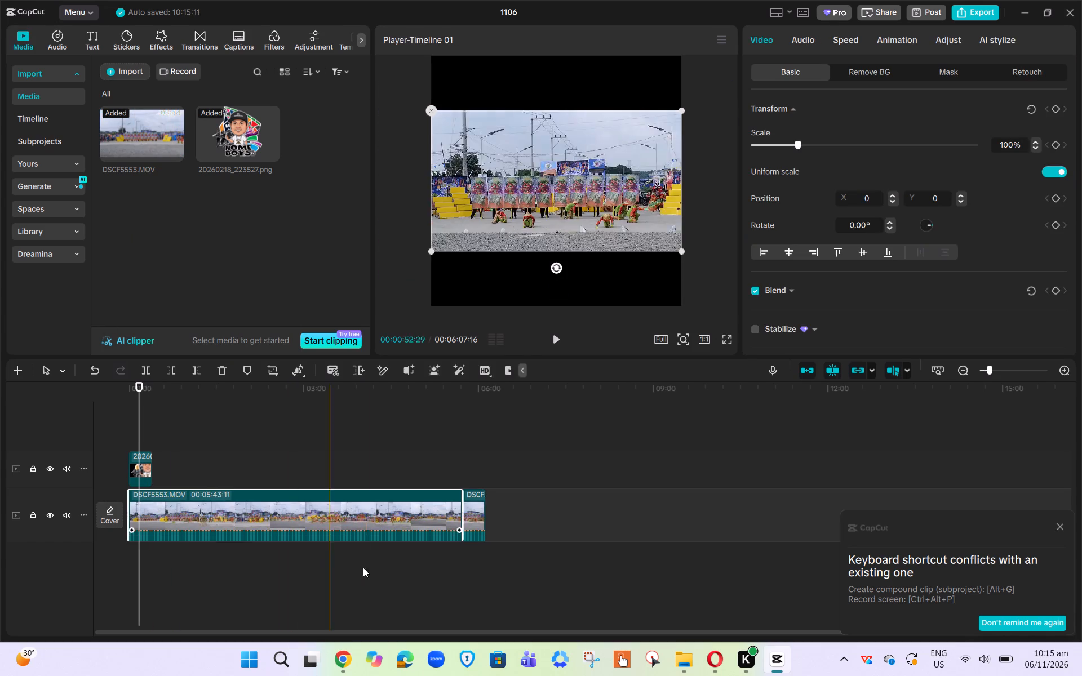
# Delete the previously exported short clip at the end of the main track.
pyautogui.click(476, 512)
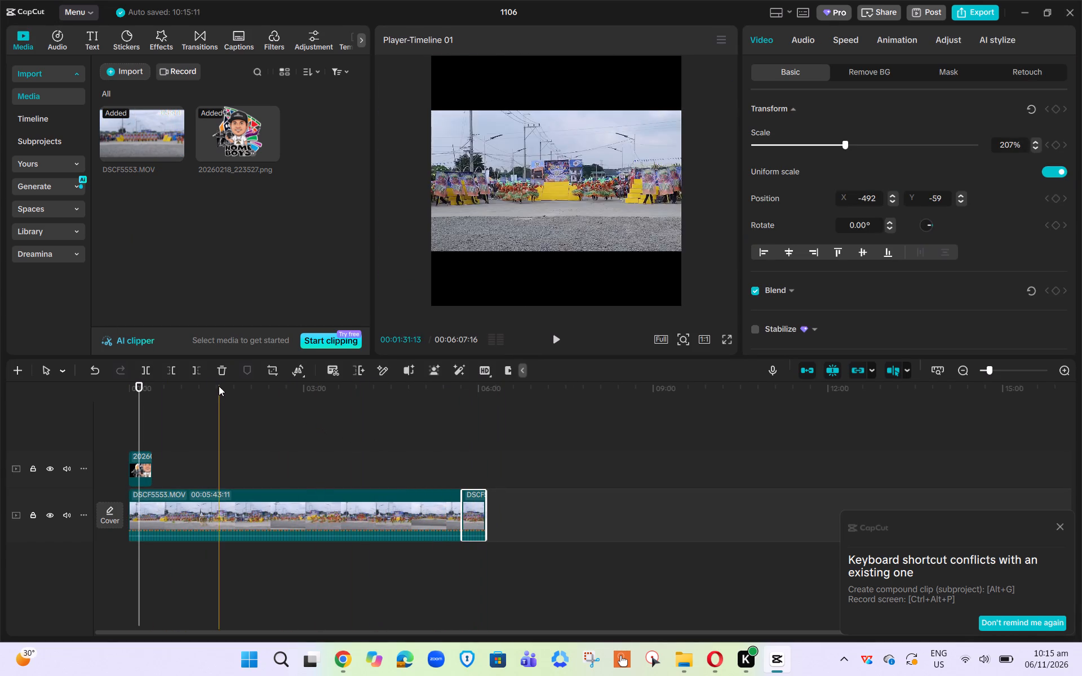
pyautogui.click(222, 368)
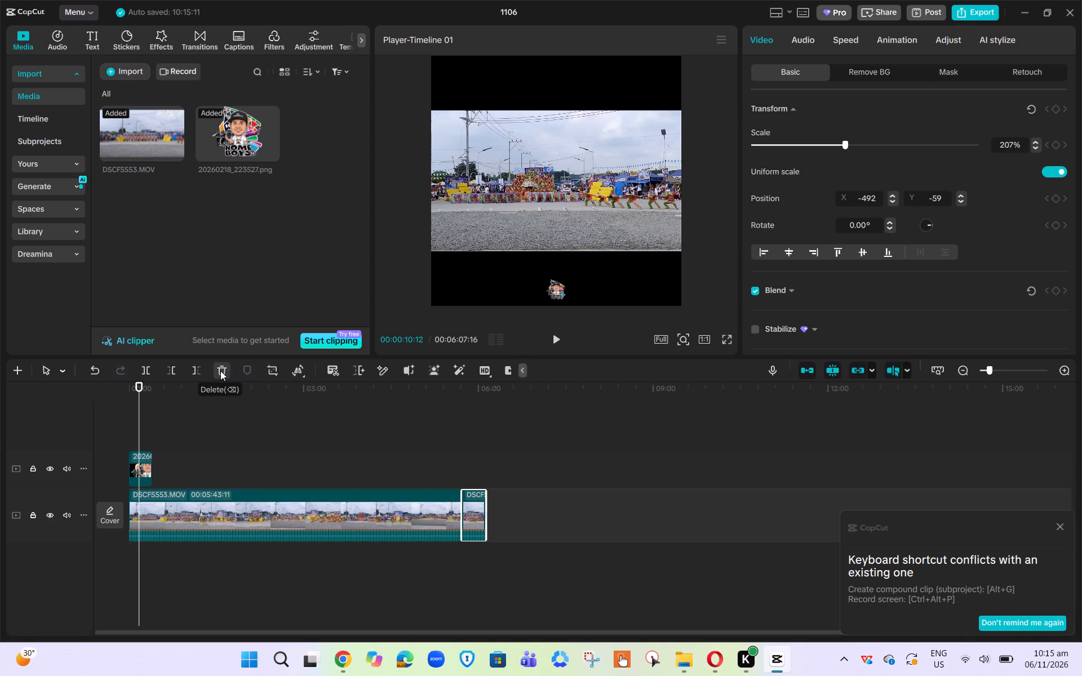
pyautogui.click(220, 371)
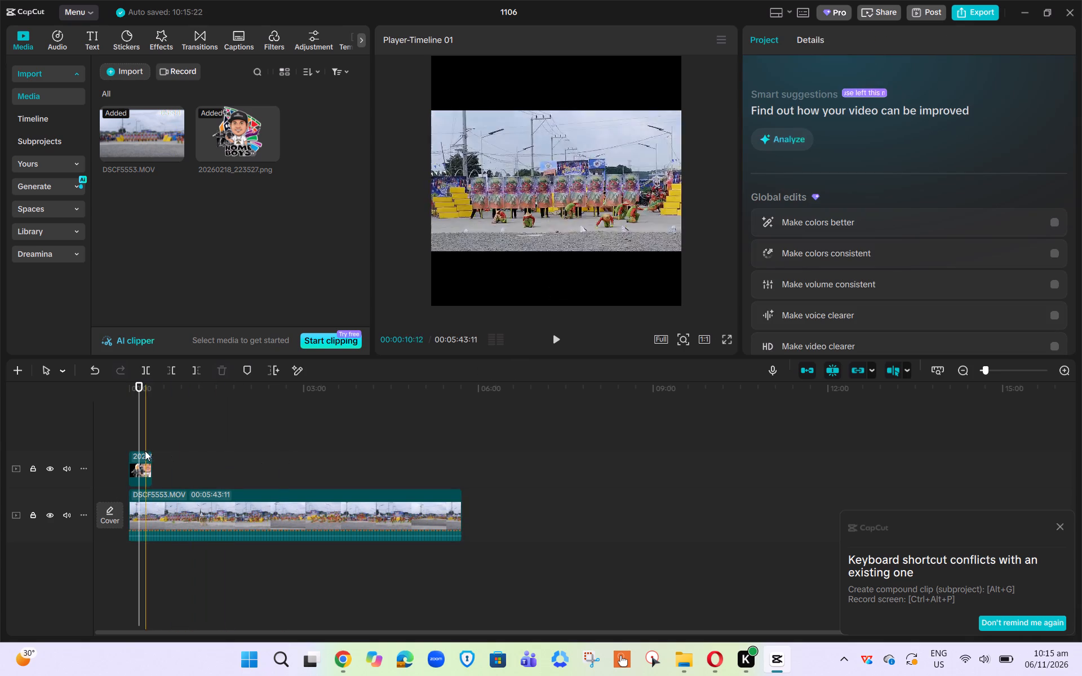
# Split the full DSCF5553.MOV video at about 00:01:25:14 and delete the part before the split.
pyautogui.moveTo(141, 437); pyautogui.dragTo(156, 438)
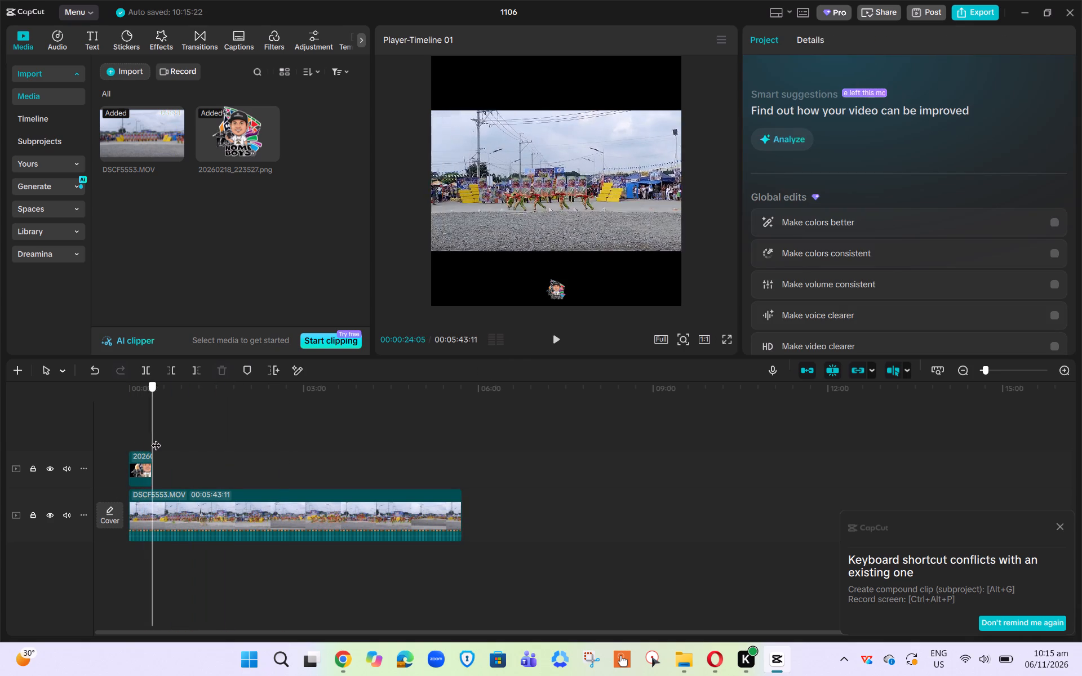
pyautogui.moveTo(156, 438); pyautogui.dragTo(190, 443)
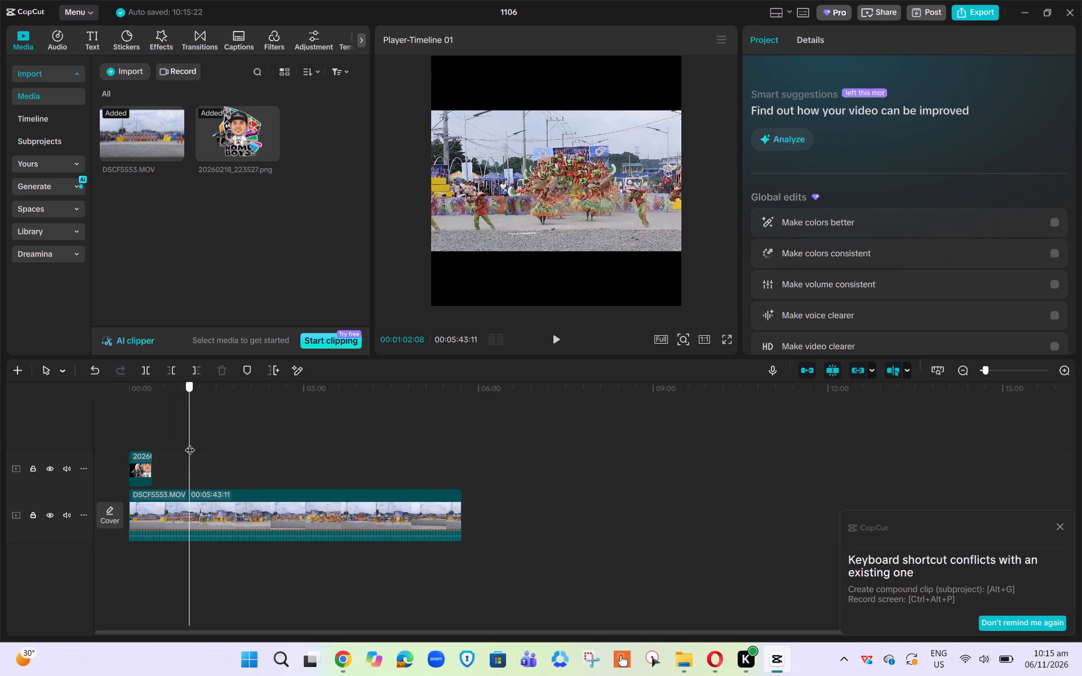
pyautogui.moveTo(190, 443); pyautogui.dragTo(208, 448)
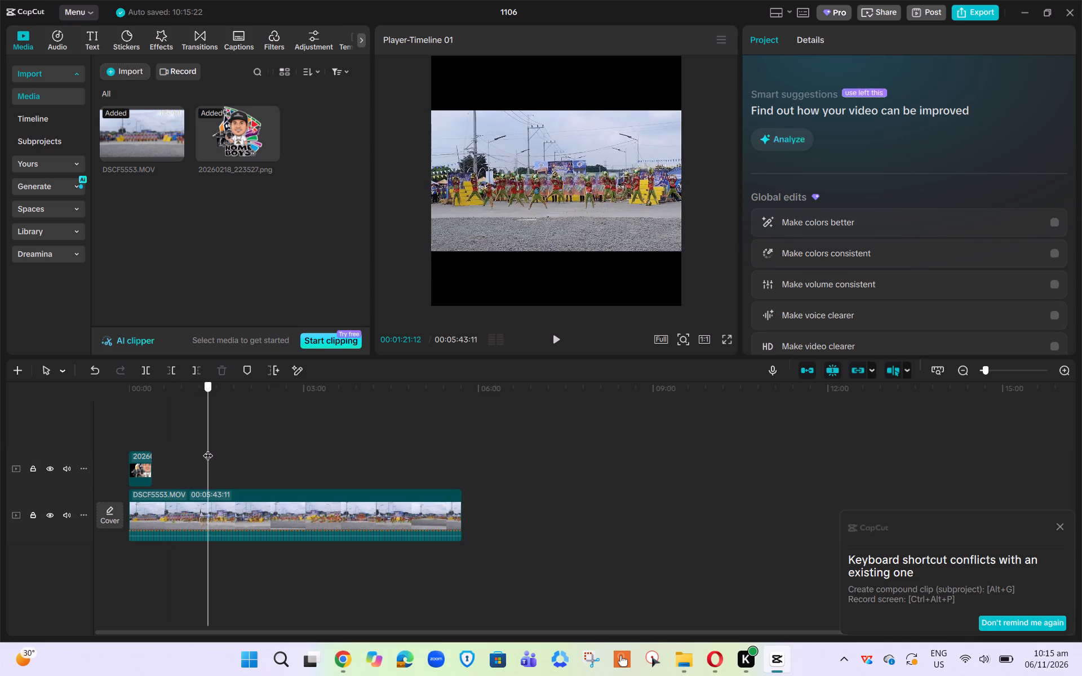
pyautogui.moveTo(208, 448); pyautogui.dragTo(219, 451)
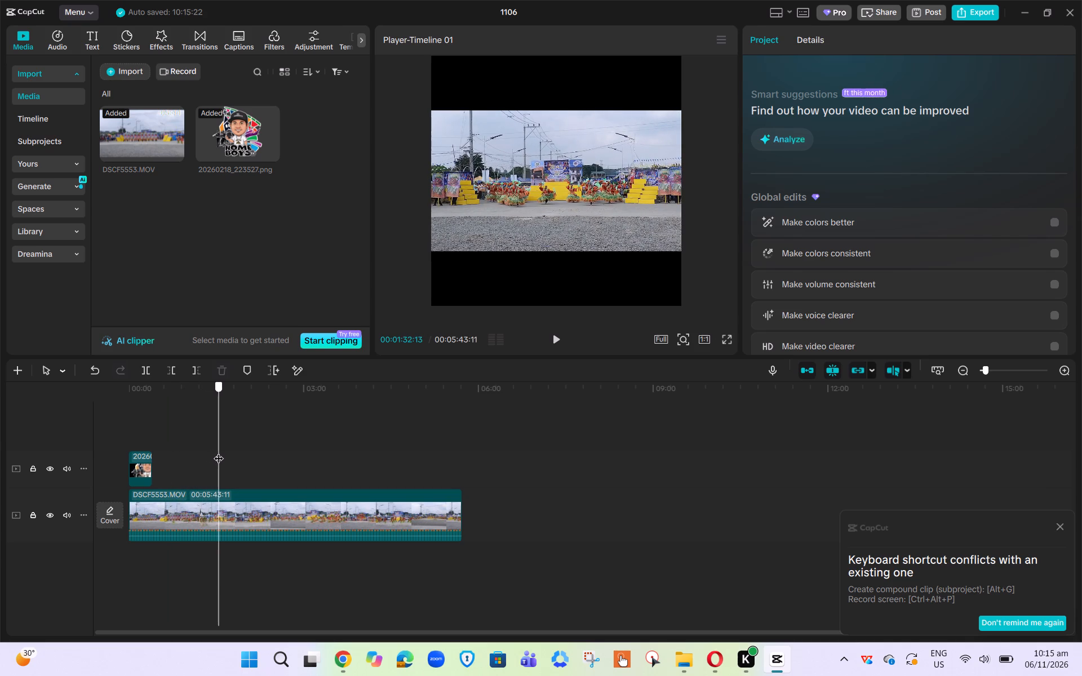
pyautogui.moveTo(219, 451); pyautogui.dragTo(220, 452)
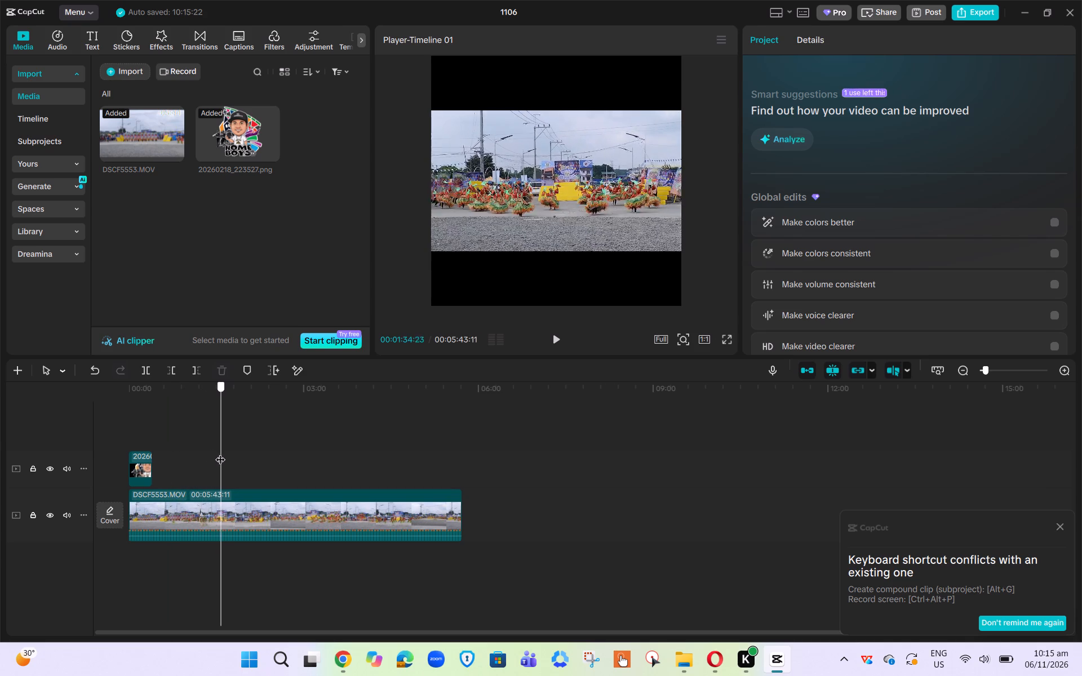
pyautogui.moveTo(220, 452); pyautogui.dragTo(217, 453)
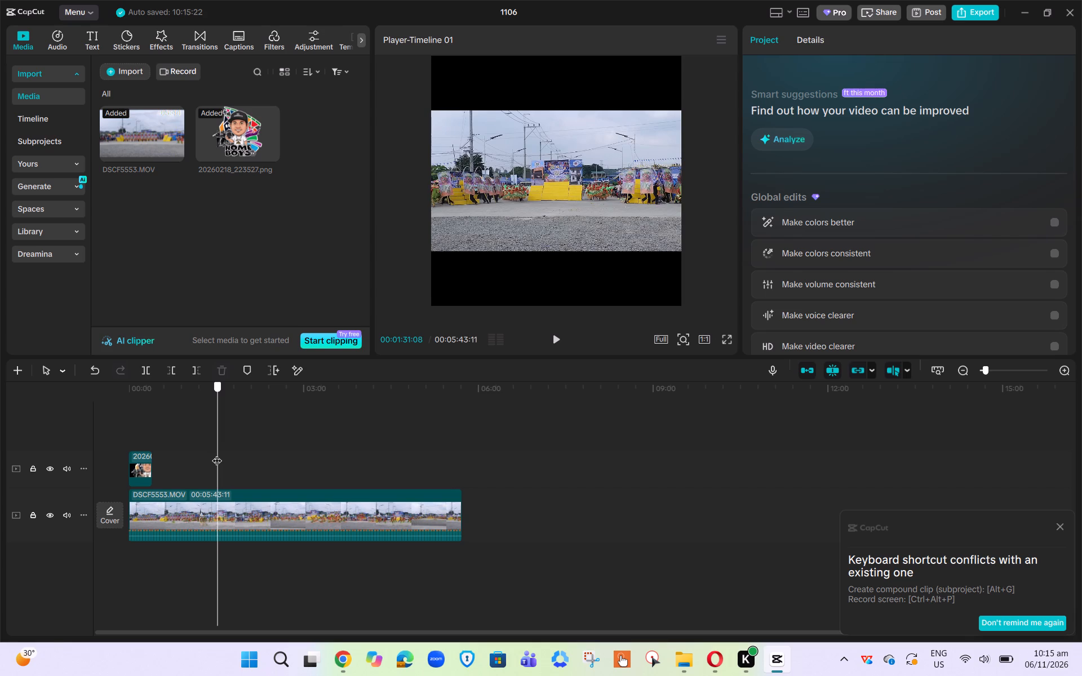
pyautogui.moveTo(217, 453); pyautogui.dragTo(215, 455)
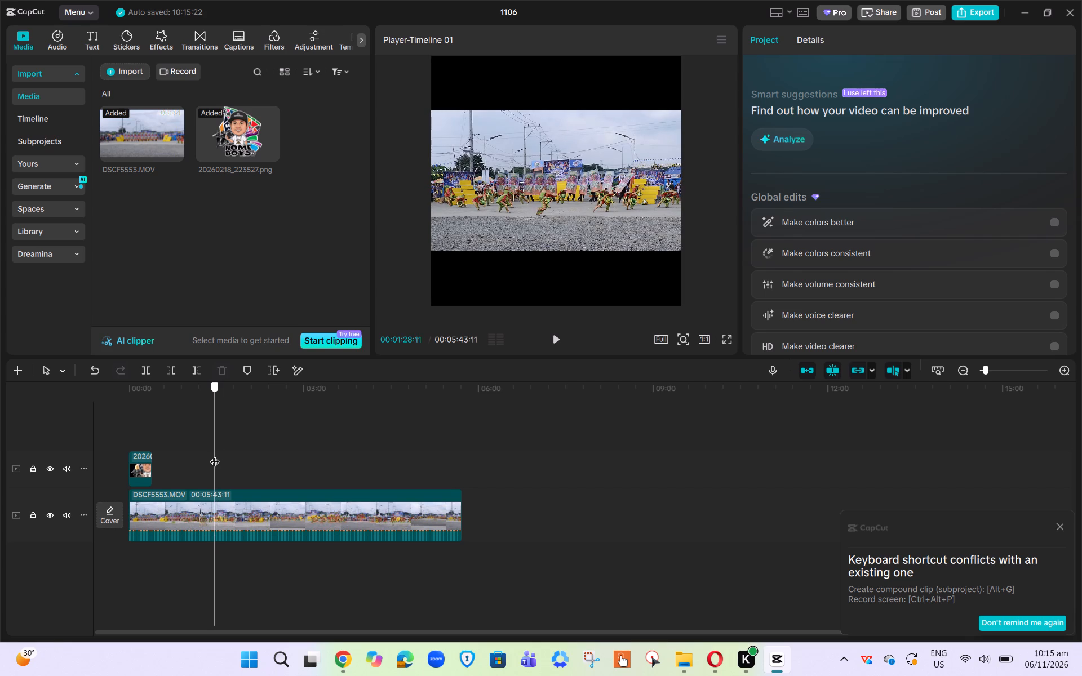
pyautogui.moveTo(215, 455); pyautogui.dragTo(216, 456)
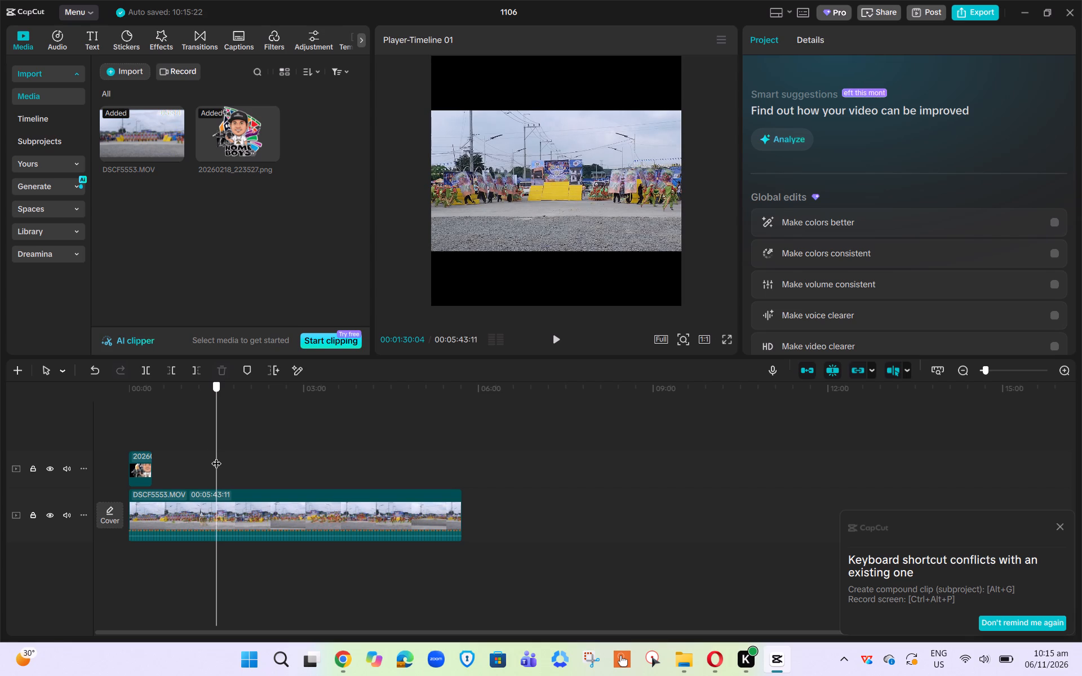
pyautogui.moveTo(216, 456); pyautogui.dragTo(216, 458)
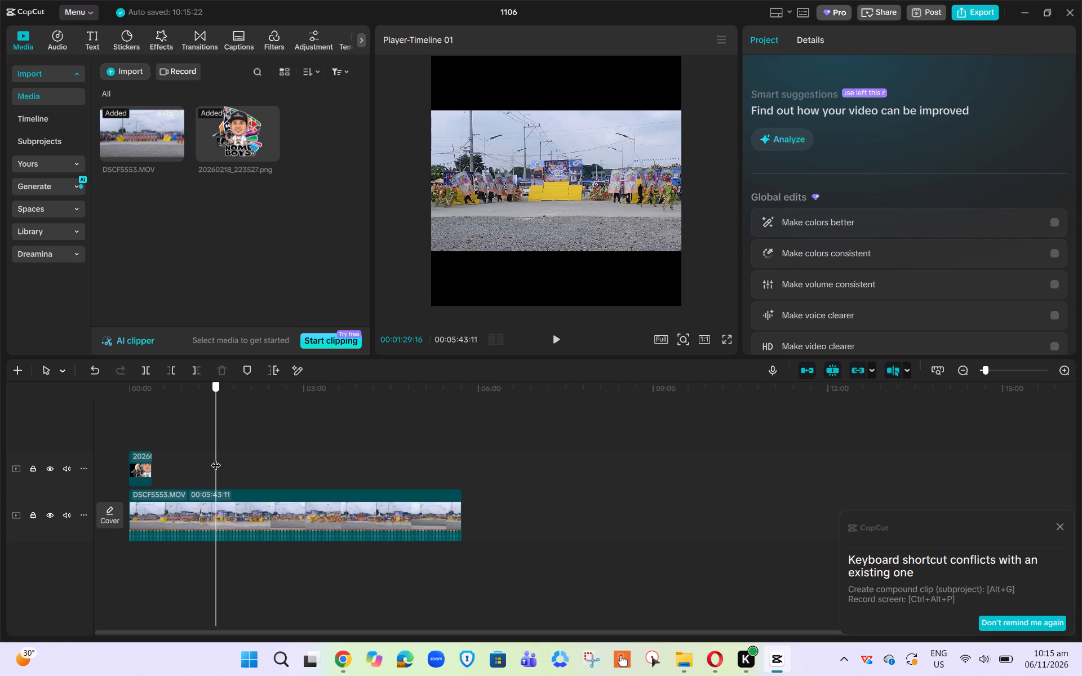
pyautogui.moveTo(216, 458); pyautogui.dragTo(215, 458)
pyautogui.click(214, 458)
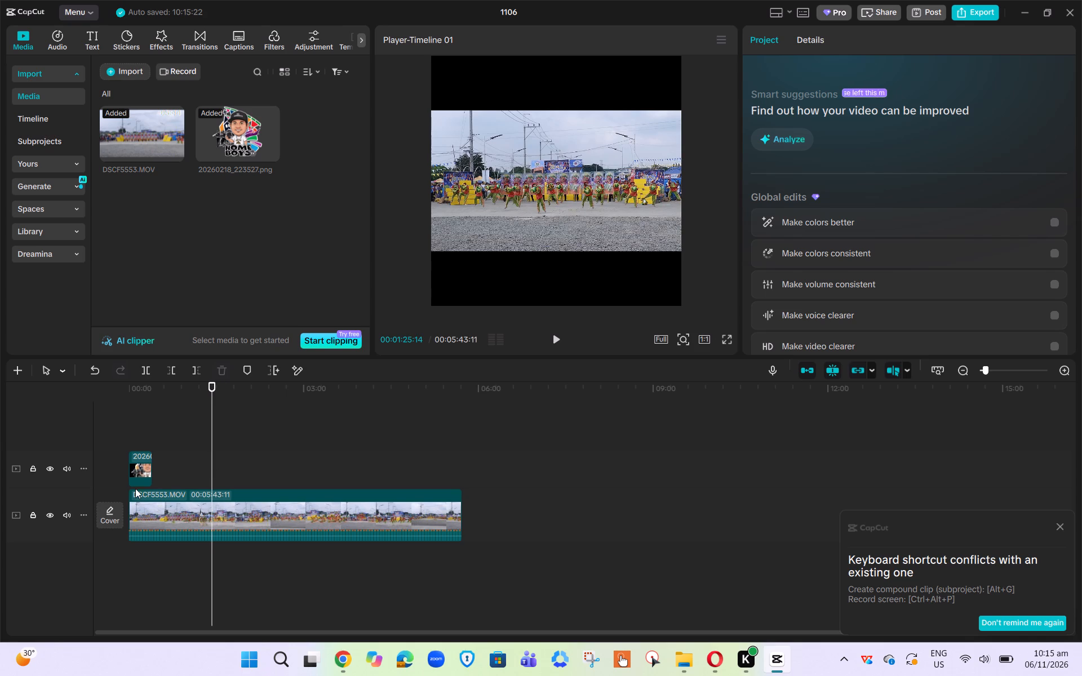
pyautogui.click(144, 371)
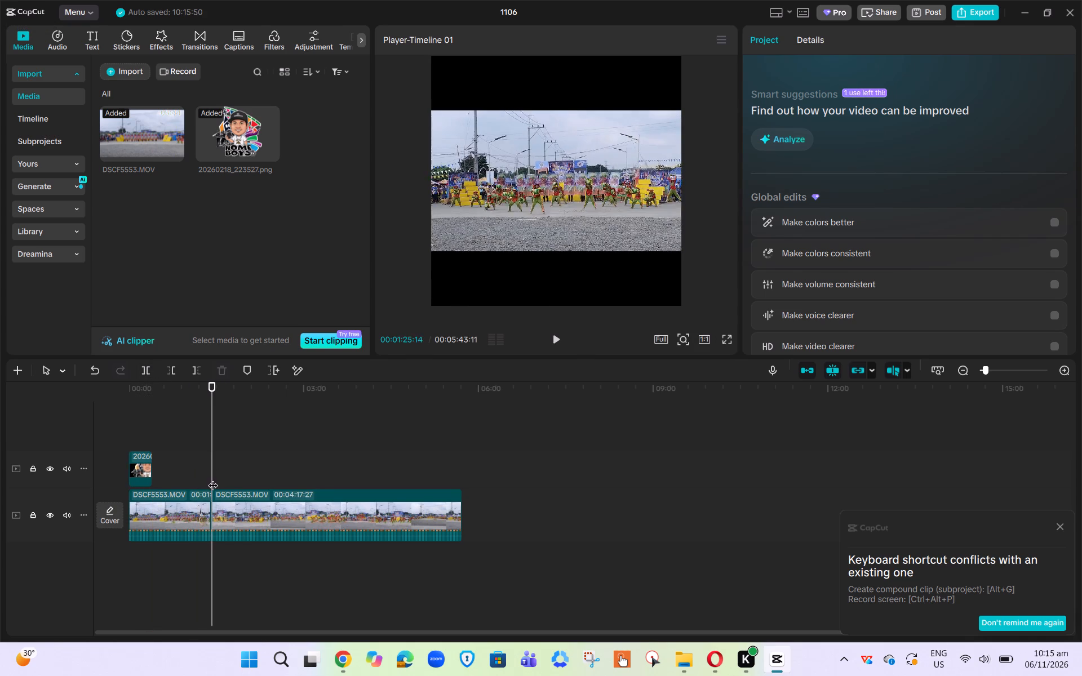
pyautogui.click(179, 518)
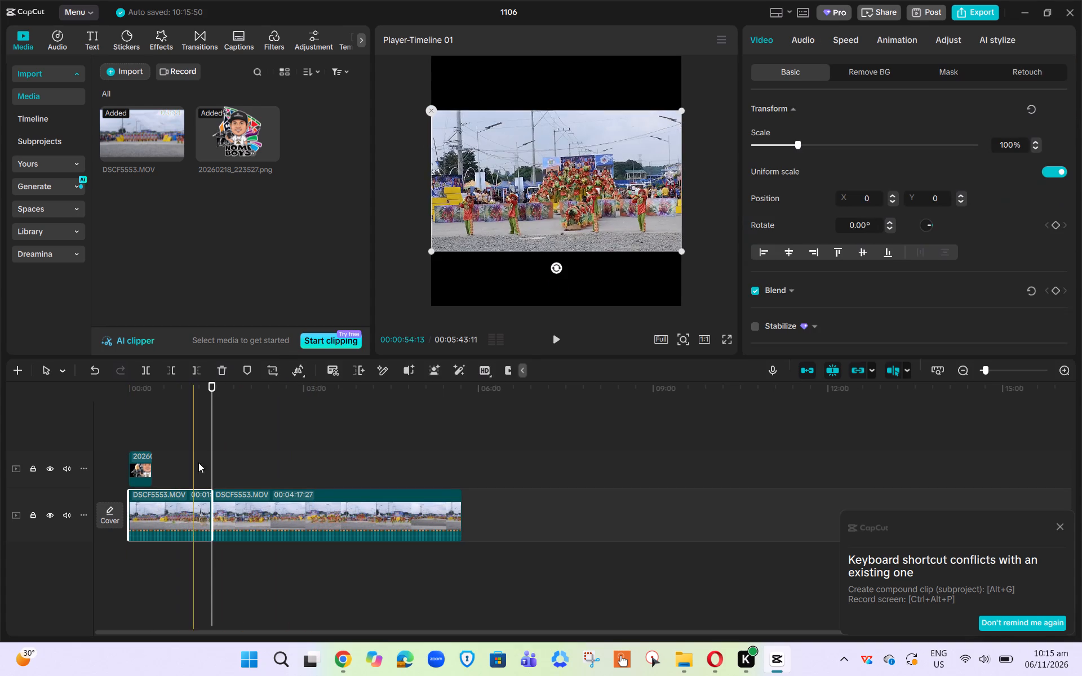
pyautogui.click(224, 371)
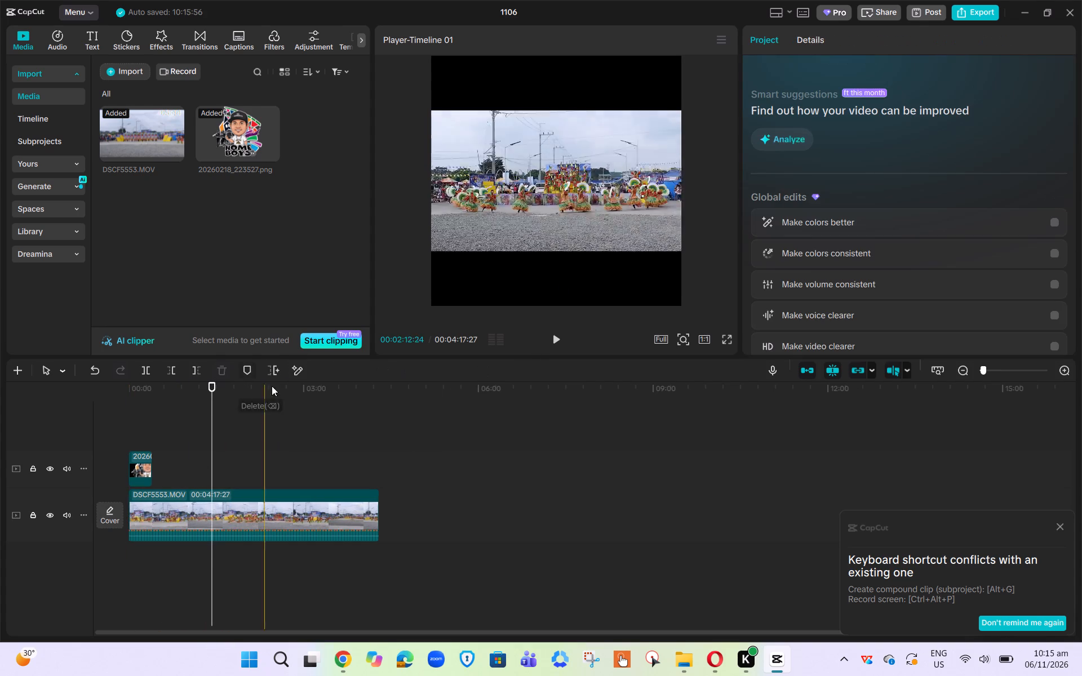
# Review the remaining footage from the start and split the video at about 00:00:03:24.
pyautogui.moveTo(212, 431); pyautogui.dragTo(153, 430)
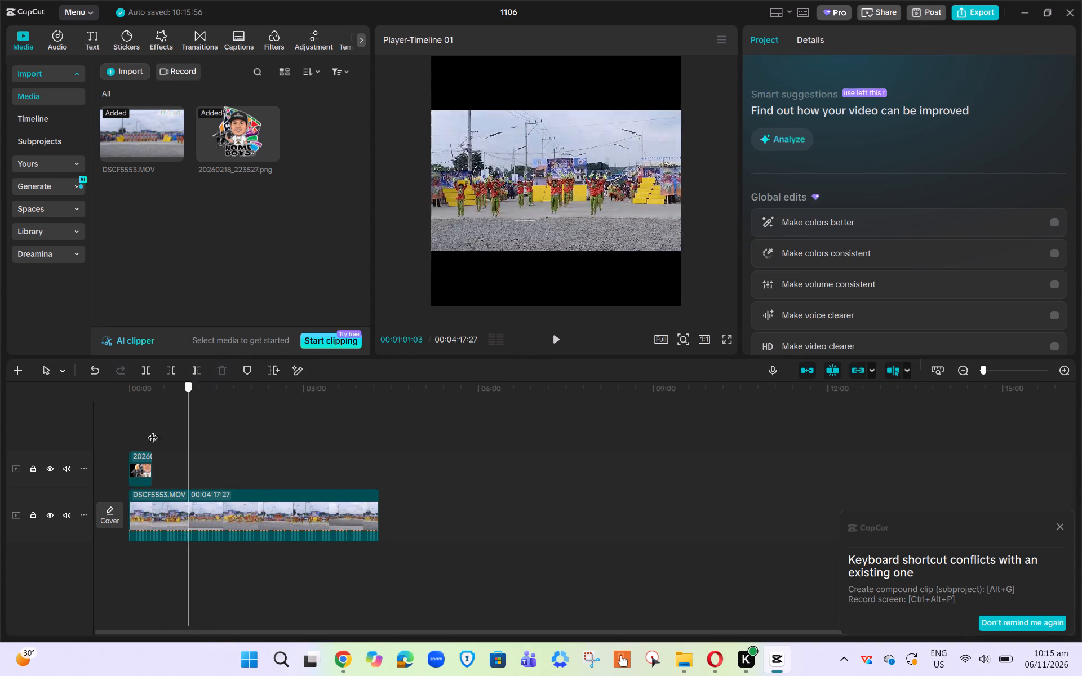
pyautogui.moveTo(153, 430); pyautogui.dragTo(60, 425)
pyautogui.click(556, 340)
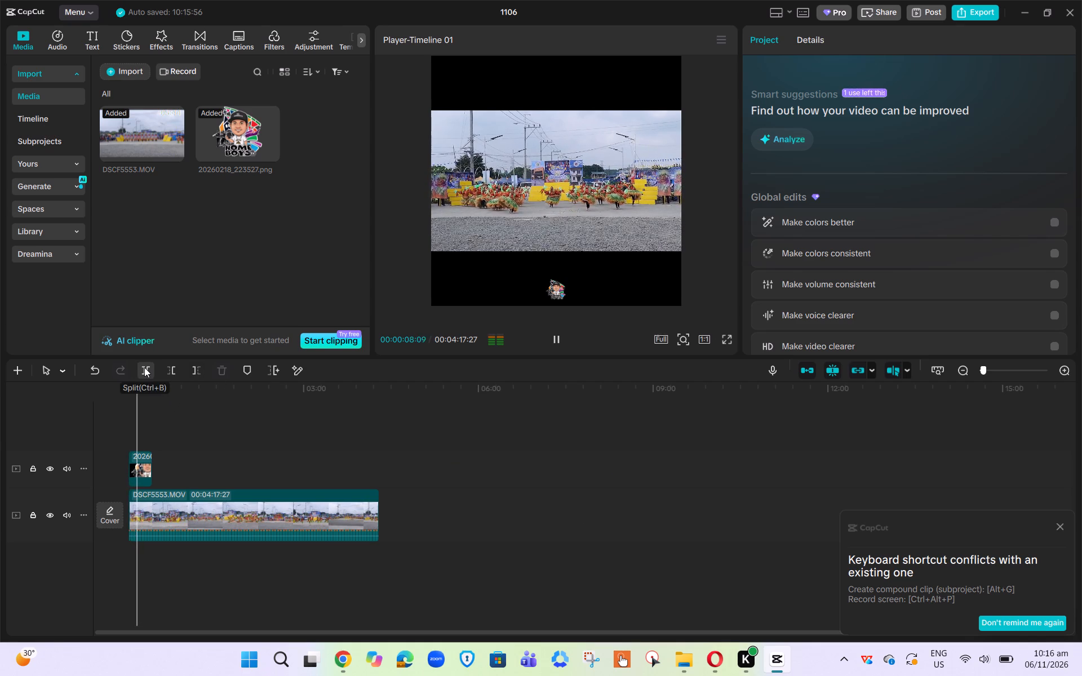
pyautogui.click(180, 508)
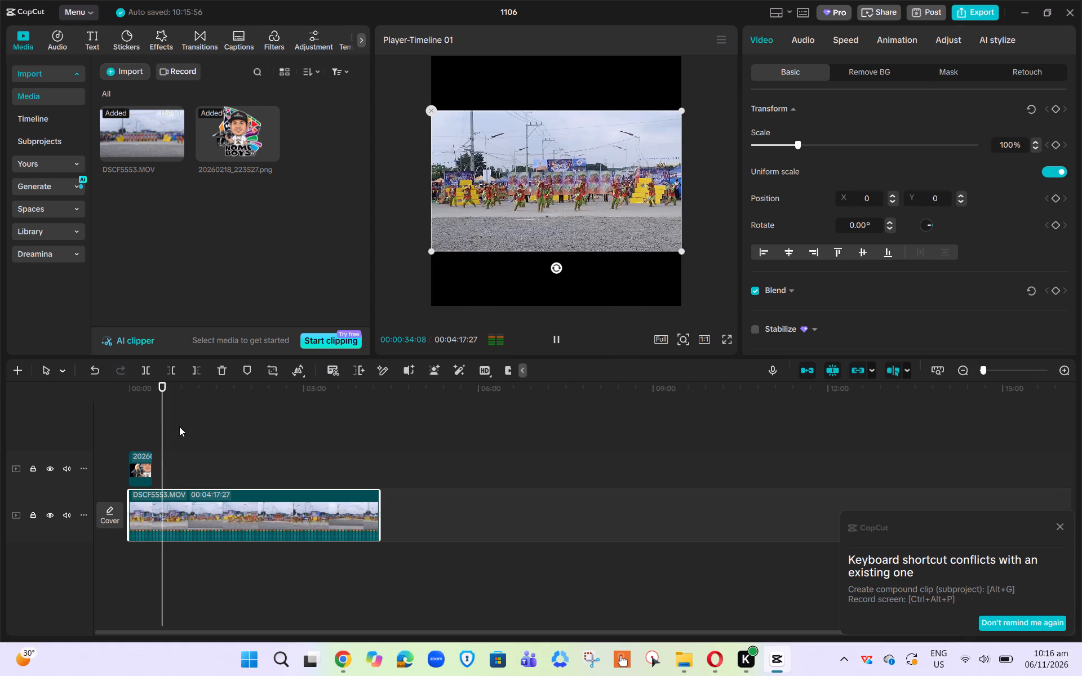
pyautogui.moveTo(163, 419); pyautogui.dragTo(154, 417)
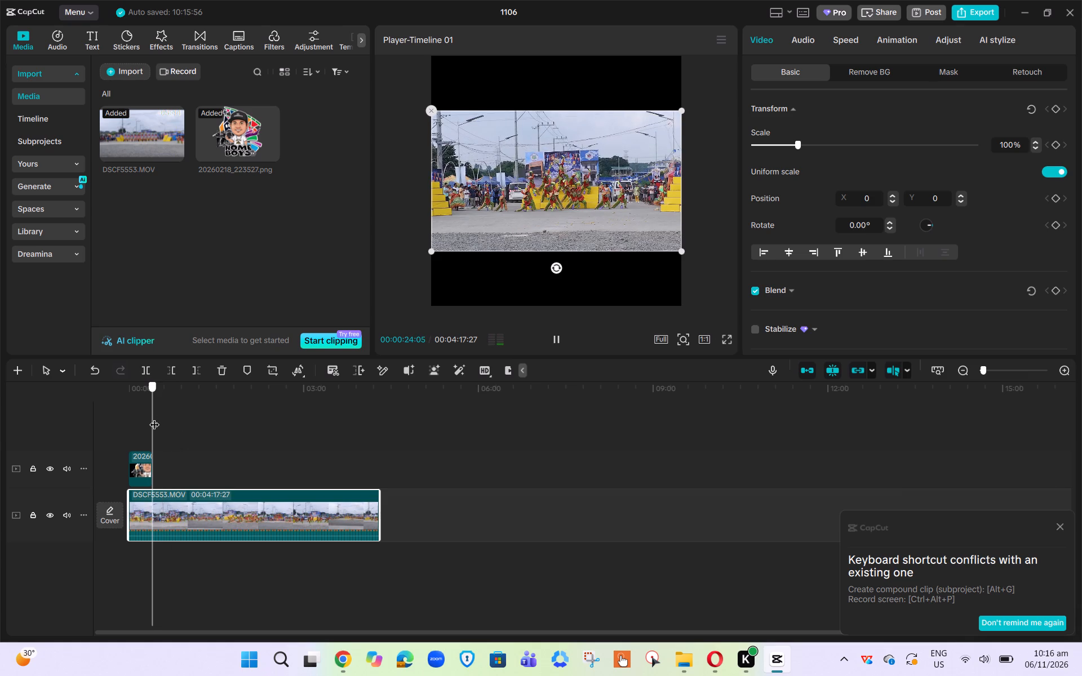
pyautogui.moveTo(154, 417); pyautogui.dragTo(132, 420)
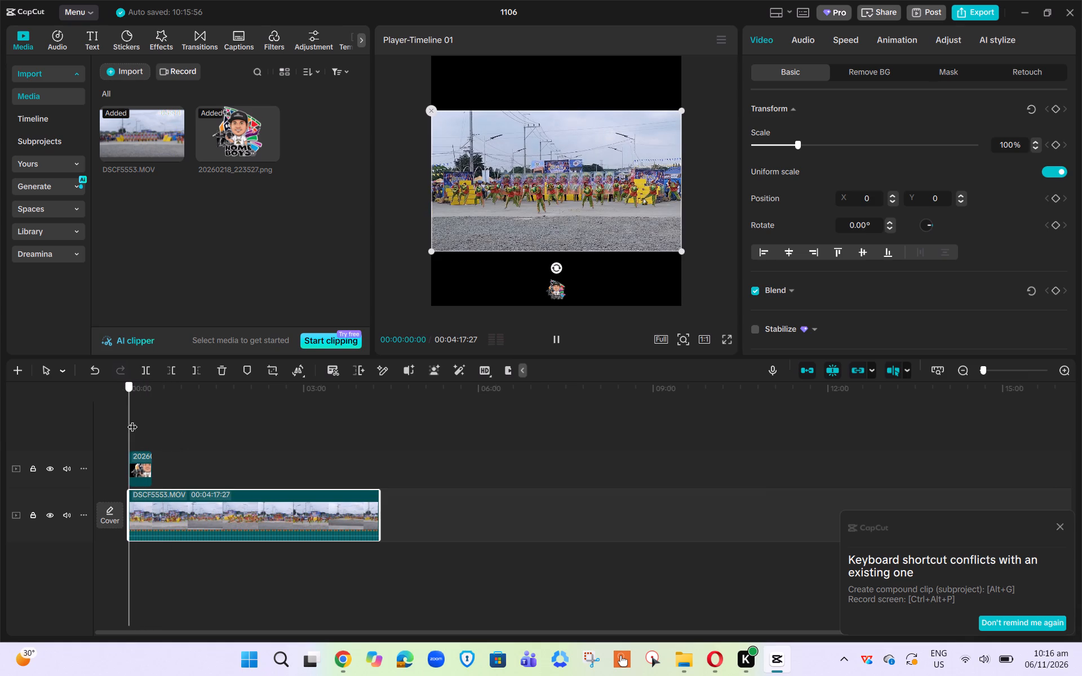
pyautogui.moveTo(132, 420); pyautogui.dragTo(104, 420)
pyautogui.click(564, 340)
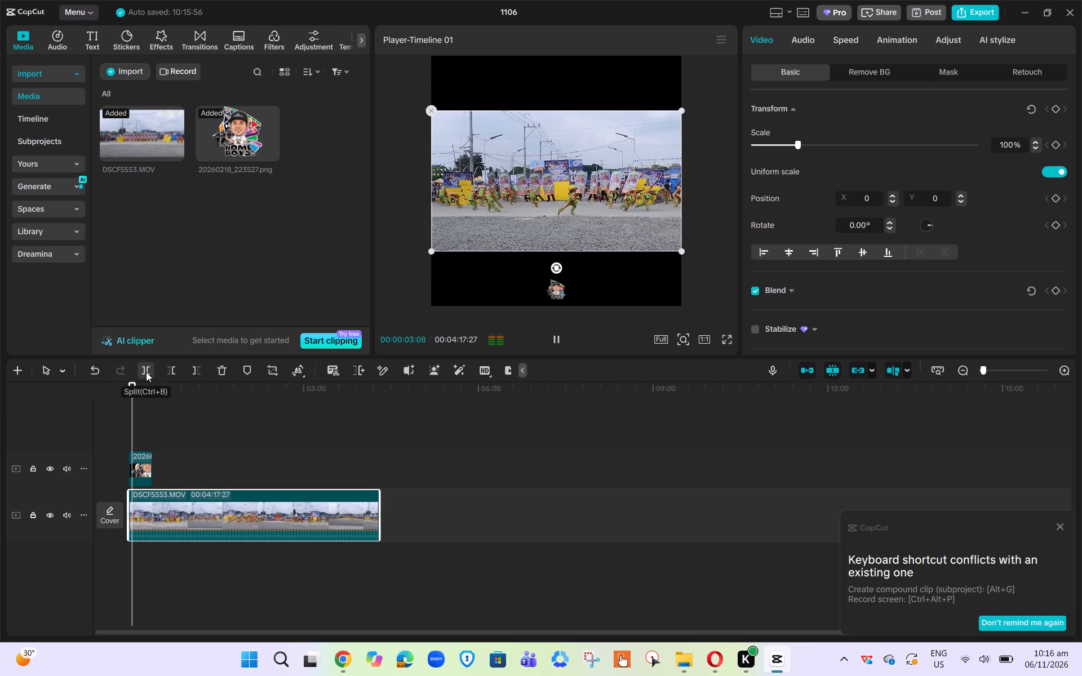
pyautogui.click(146, 372)
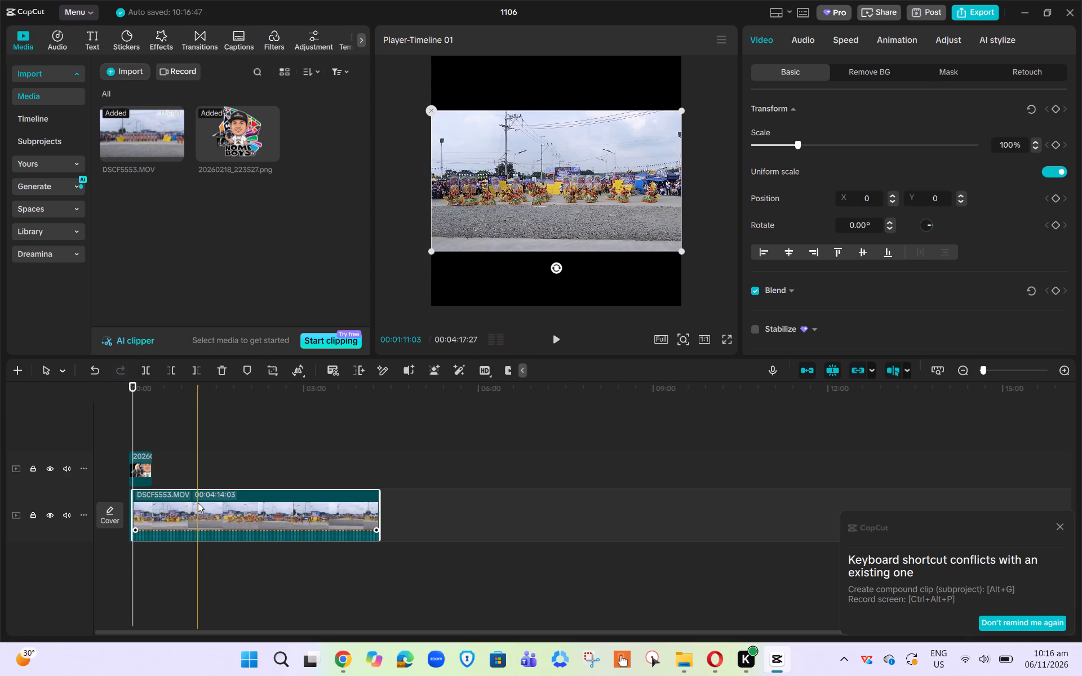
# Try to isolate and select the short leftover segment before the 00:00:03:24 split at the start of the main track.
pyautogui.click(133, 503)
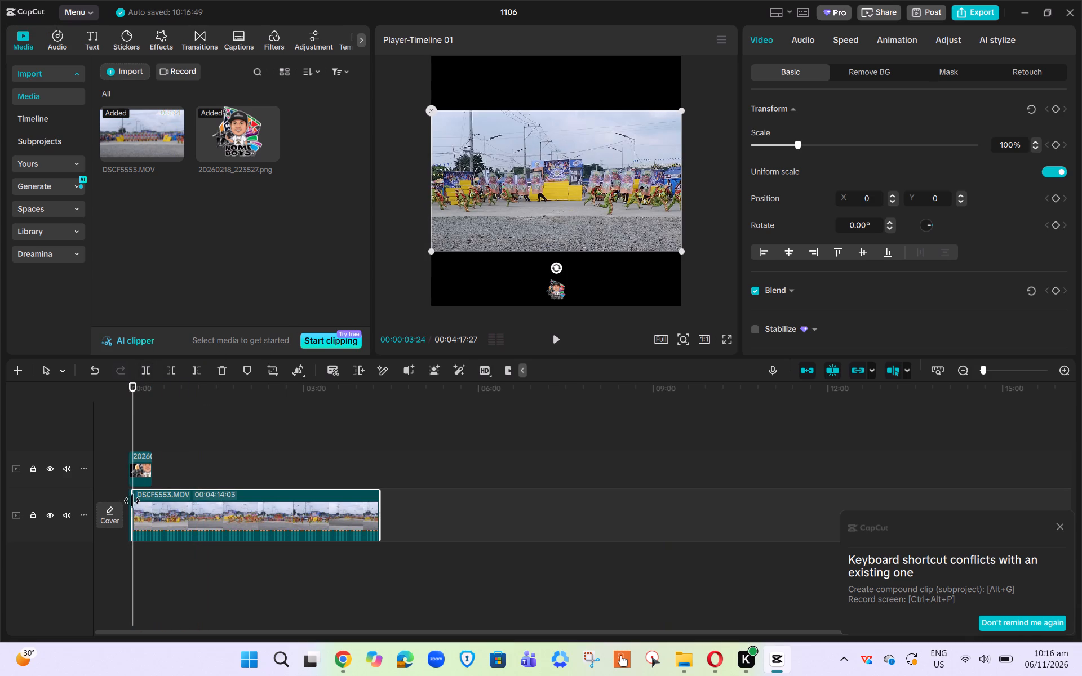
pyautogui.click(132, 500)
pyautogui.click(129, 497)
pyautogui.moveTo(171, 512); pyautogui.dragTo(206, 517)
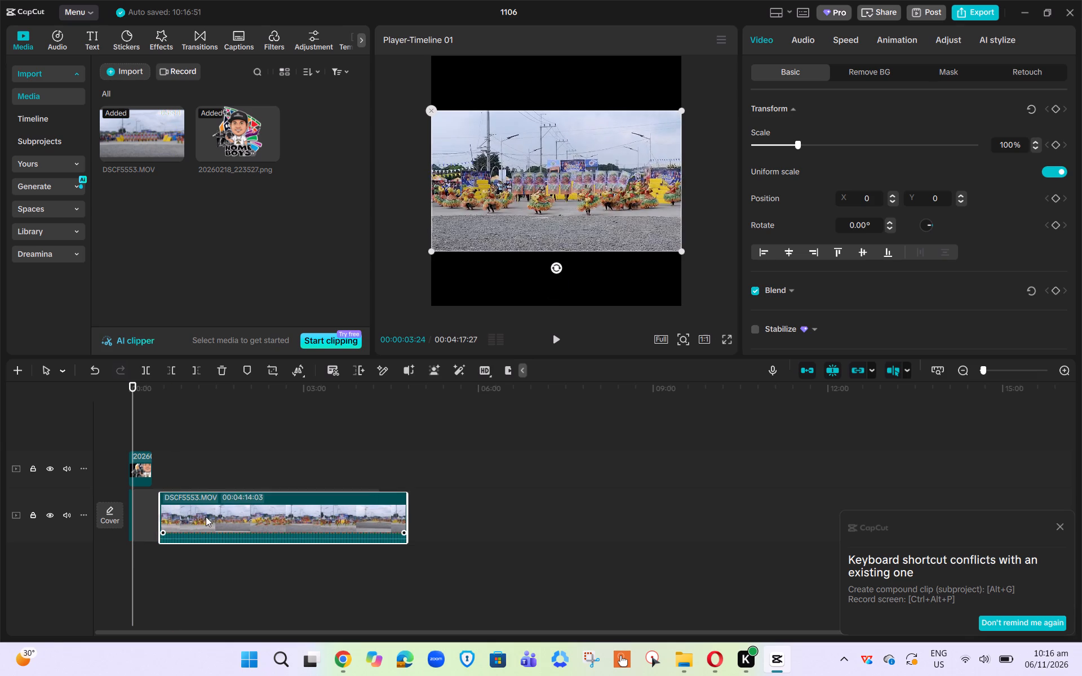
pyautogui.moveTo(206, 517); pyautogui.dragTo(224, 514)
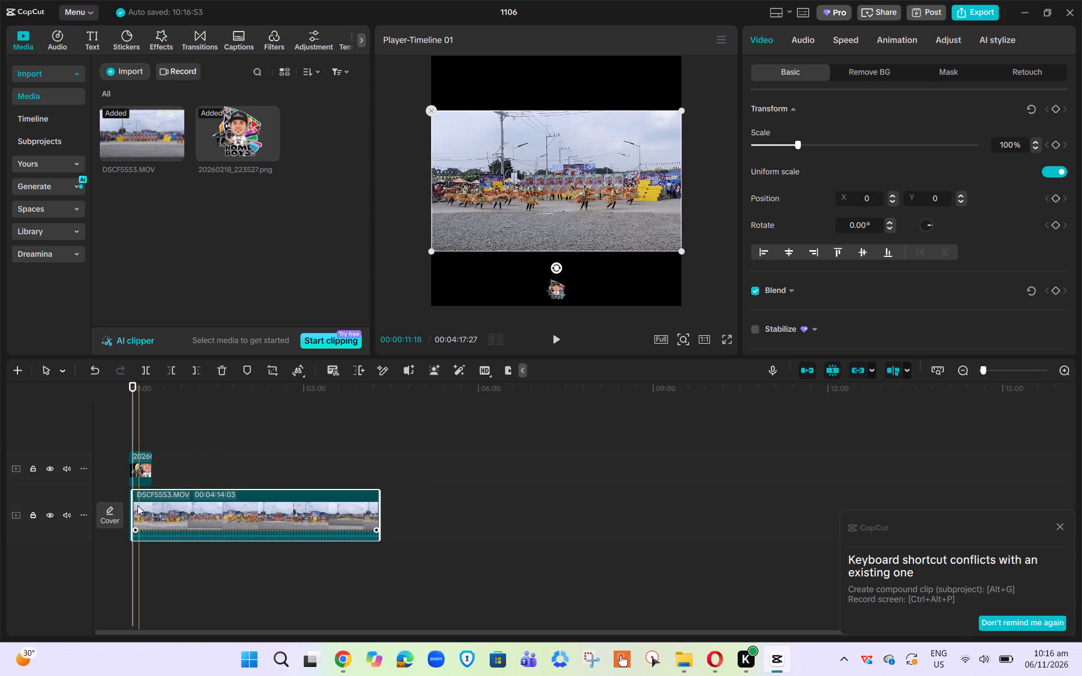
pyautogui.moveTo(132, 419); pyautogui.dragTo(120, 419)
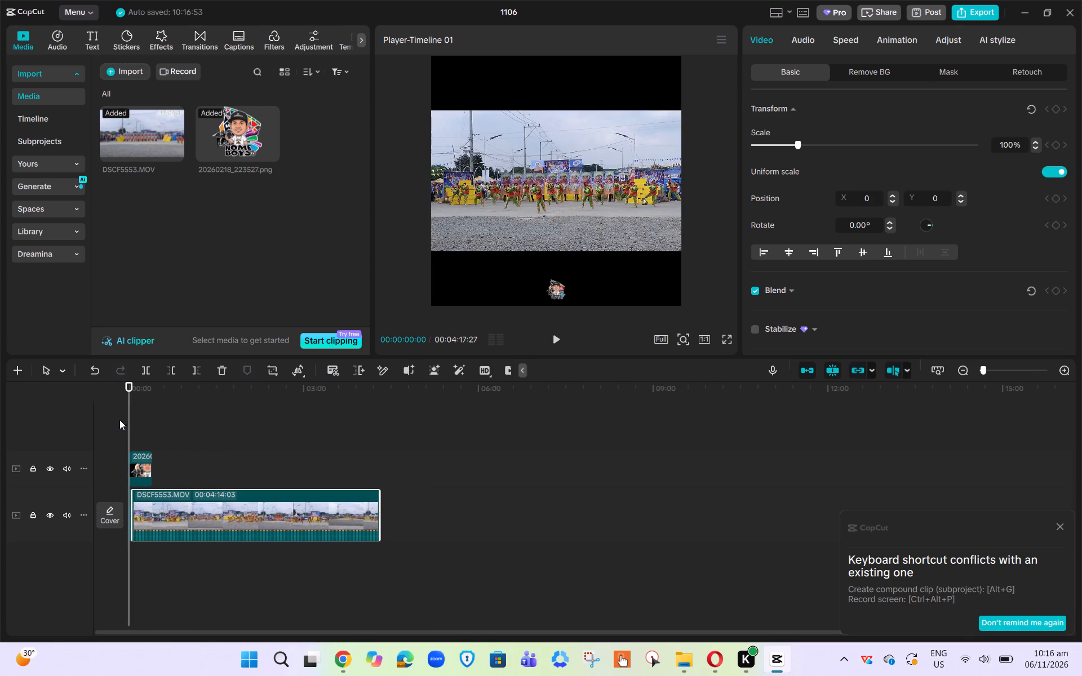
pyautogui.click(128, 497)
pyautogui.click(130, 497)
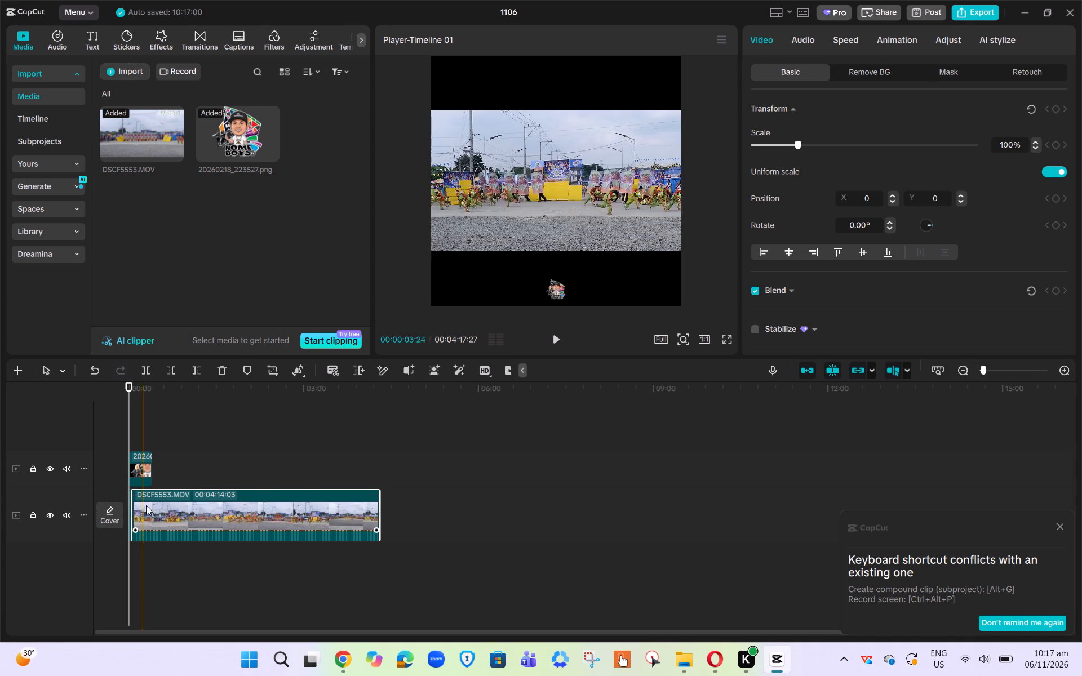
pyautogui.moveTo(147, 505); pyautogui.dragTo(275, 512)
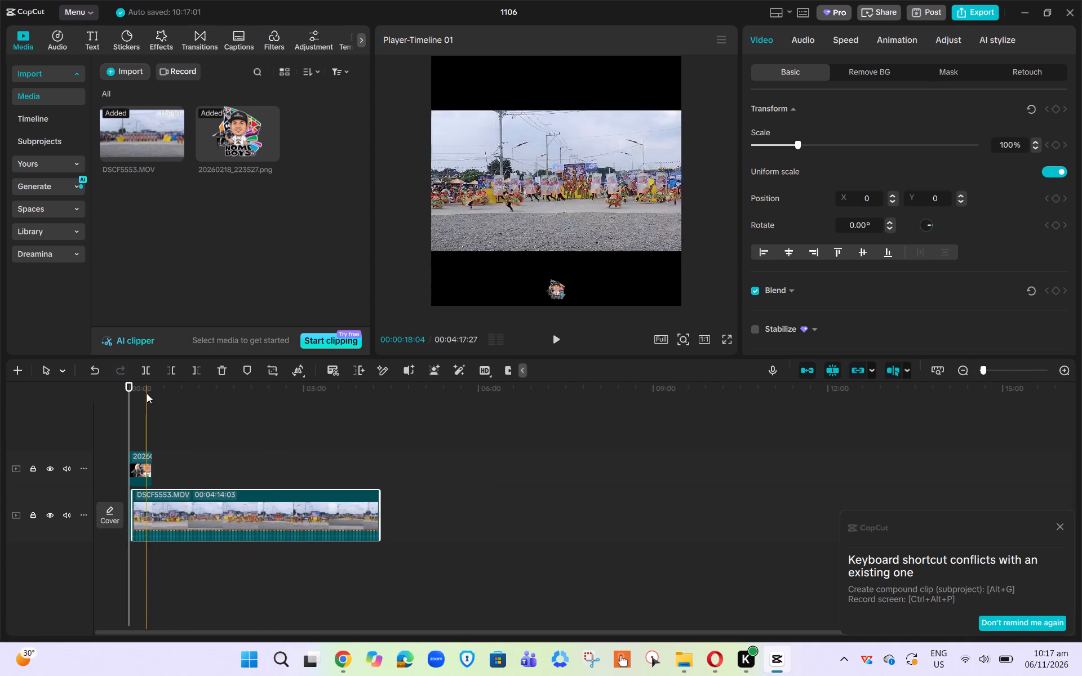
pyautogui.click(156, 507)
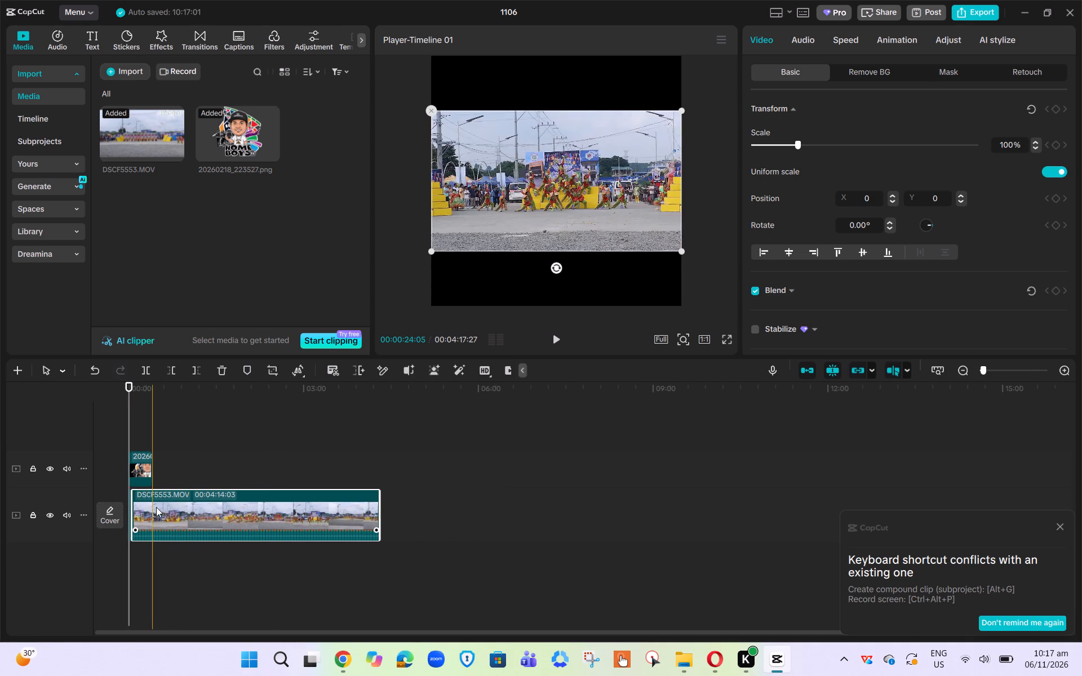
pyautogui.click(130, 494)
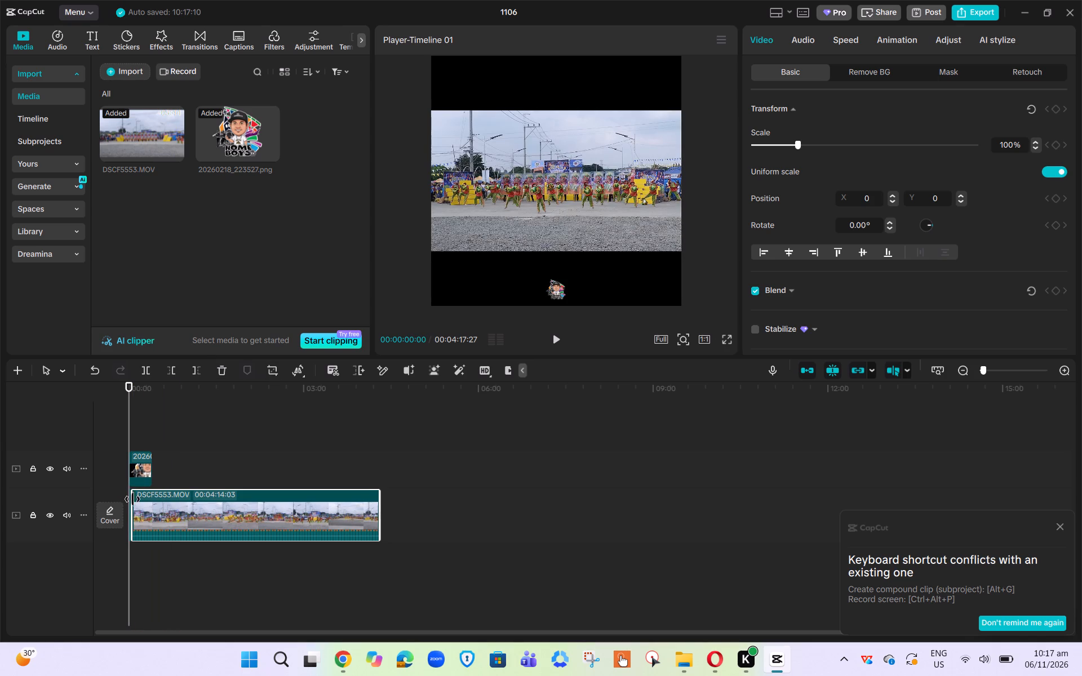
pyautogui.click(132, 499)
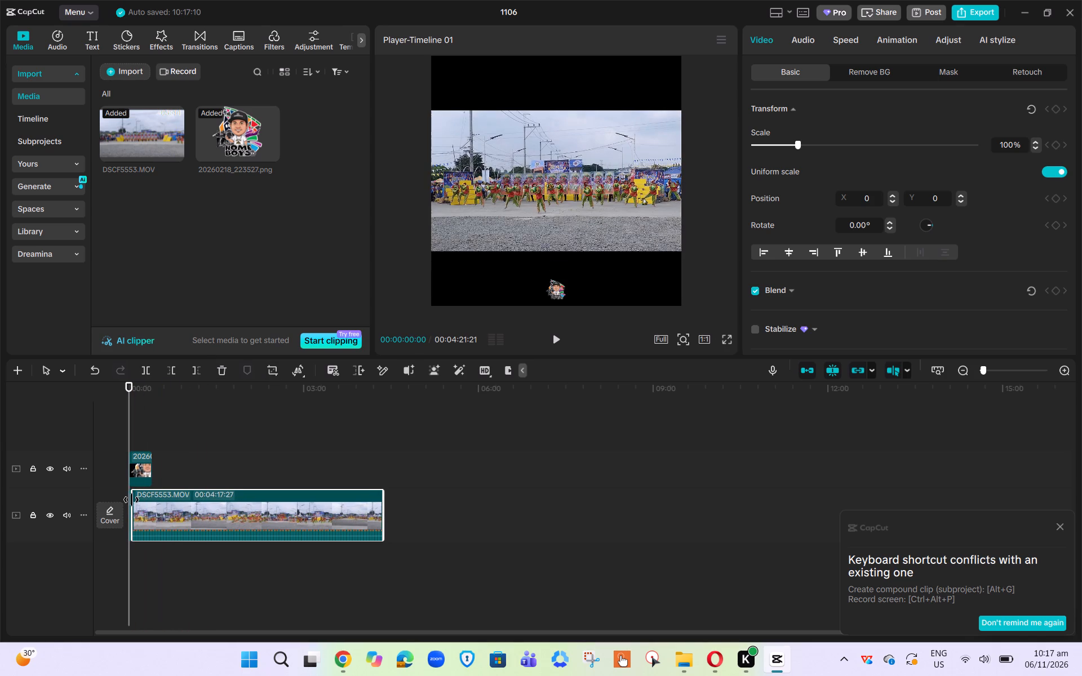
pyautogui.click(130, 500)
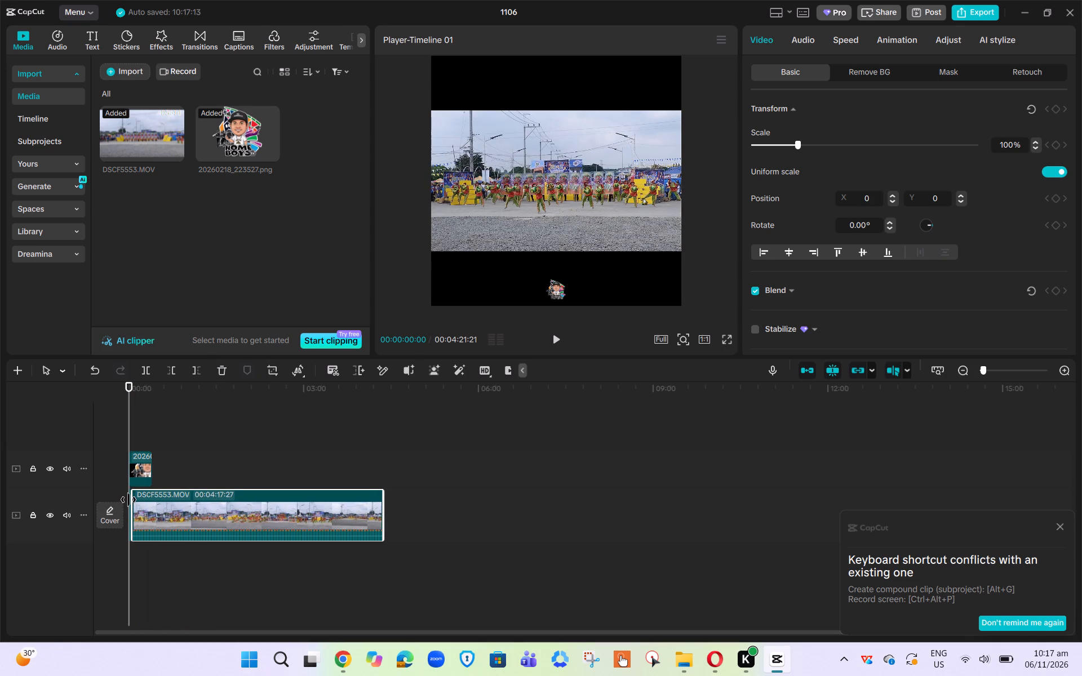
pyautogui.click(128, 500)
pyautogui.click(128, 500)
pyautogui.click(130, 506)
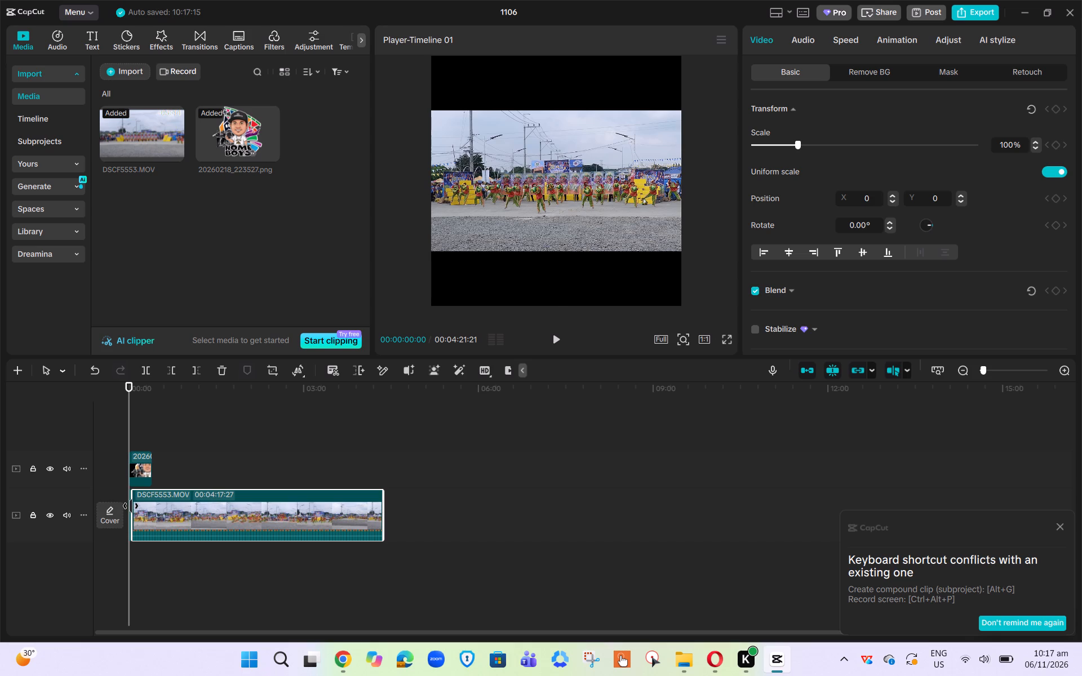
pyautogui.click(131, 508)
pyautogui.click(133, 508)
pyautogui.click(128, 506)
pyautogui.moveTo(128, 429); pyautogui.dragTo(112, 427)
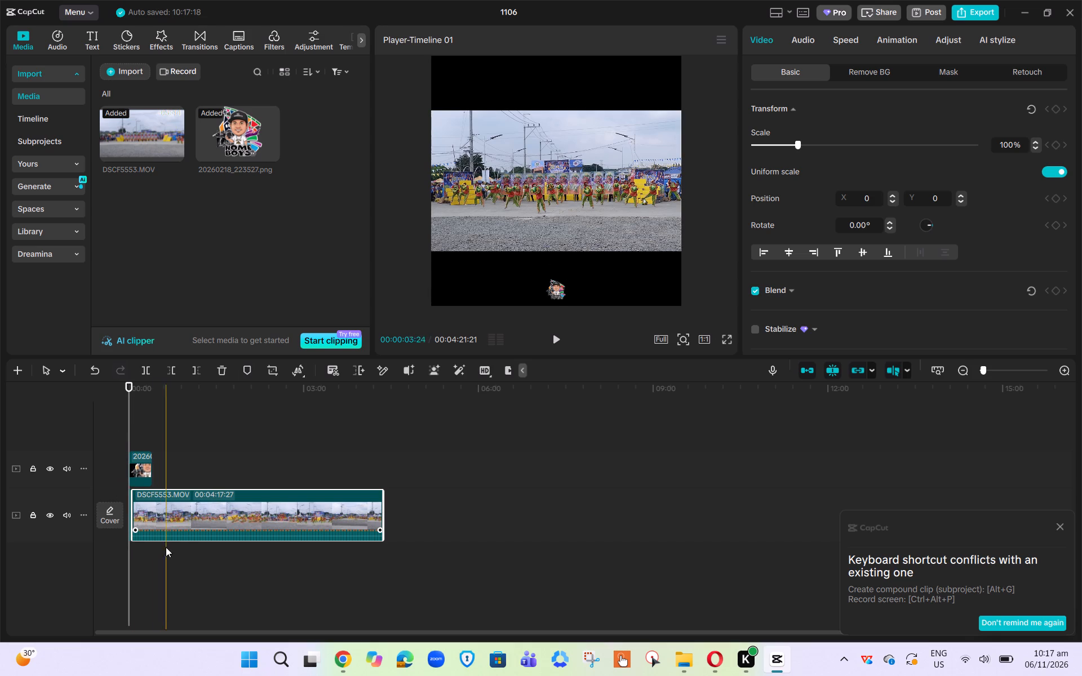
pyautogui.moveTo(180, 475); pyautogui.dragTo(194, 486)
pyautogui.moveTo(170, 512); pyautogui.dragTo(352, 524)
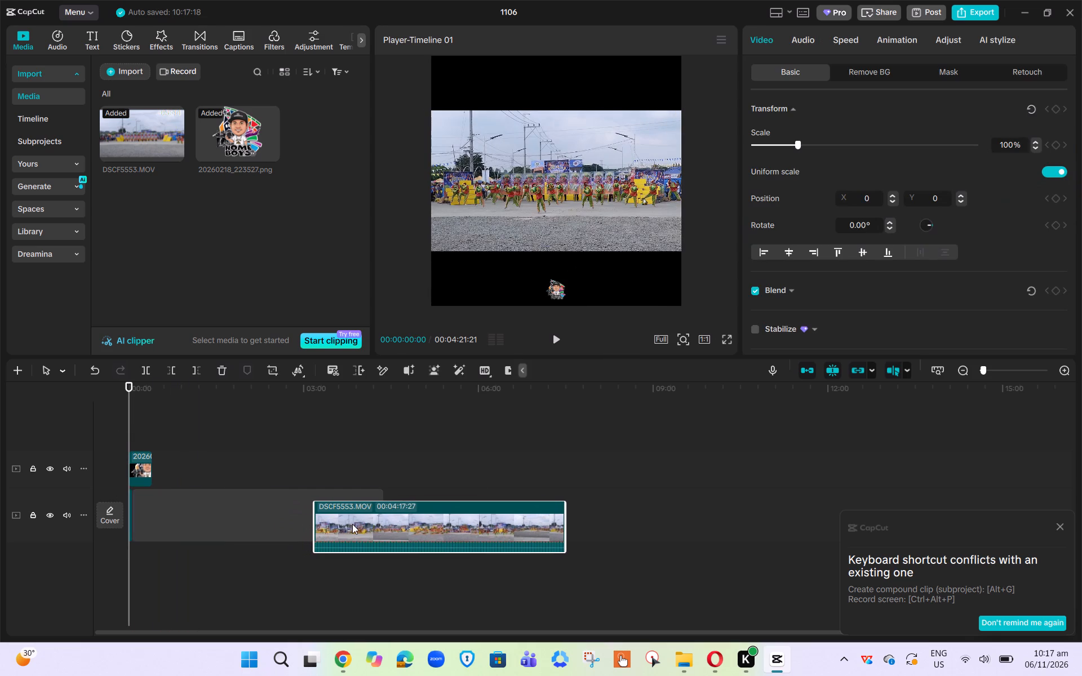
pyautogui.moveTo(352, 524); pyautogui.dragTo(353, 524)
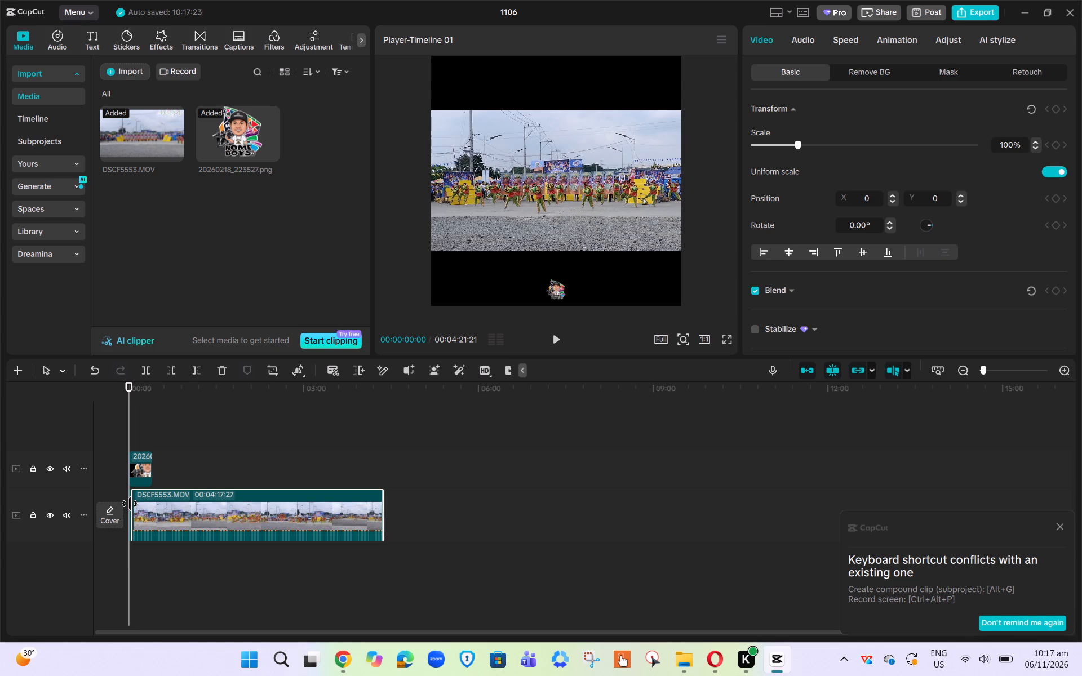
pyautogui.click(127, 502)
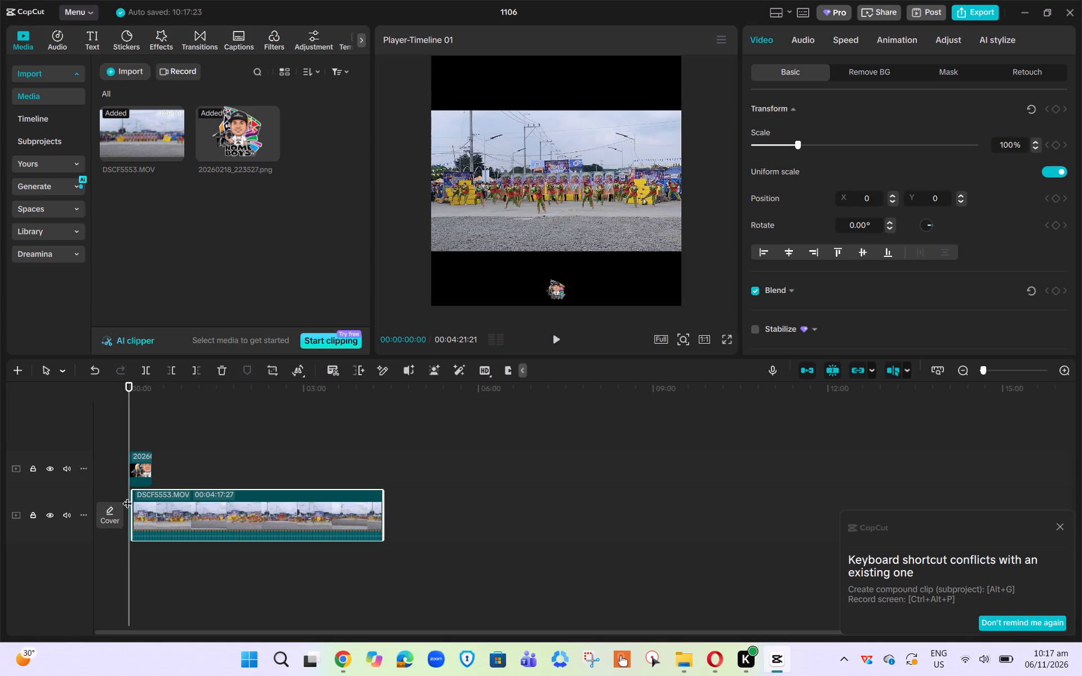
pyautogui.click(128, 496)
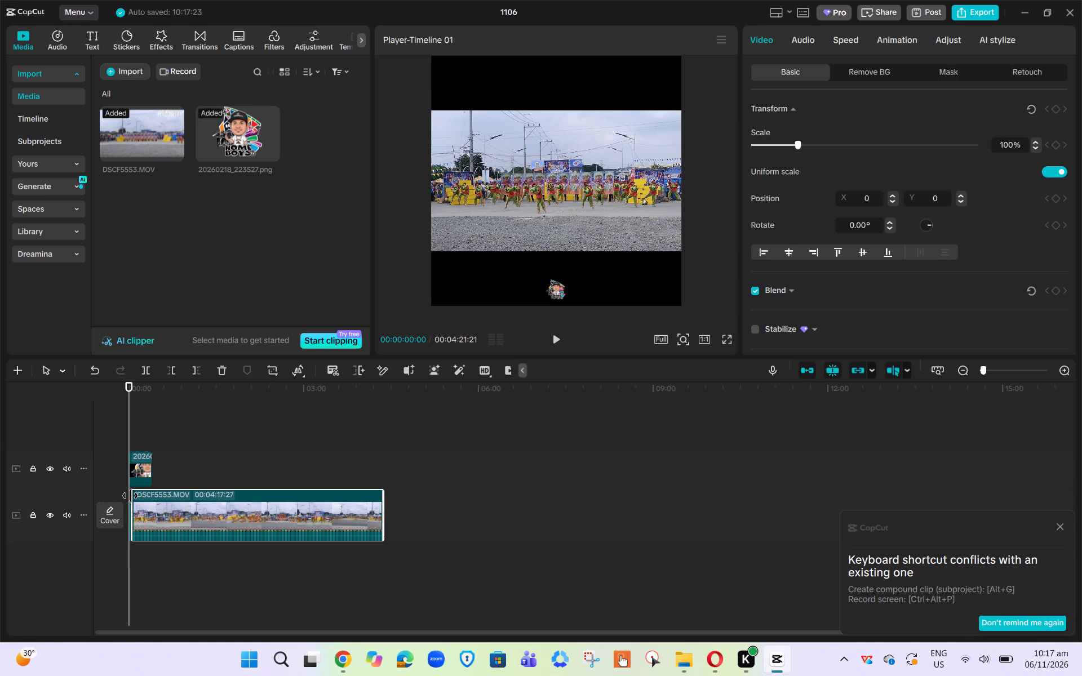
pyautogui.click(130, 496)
# Undo the recent trims, splits and deletion until DSCF5553.MOV is one full uncut clip on the main track.
pyautogui.click(94, 363)
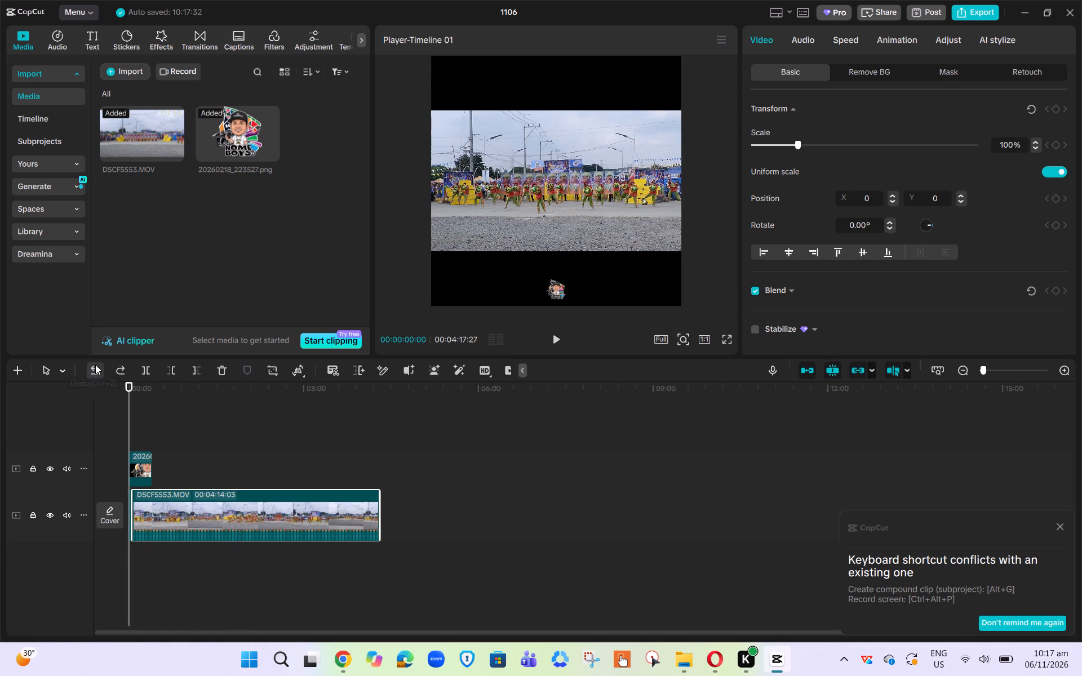
pyautogui.click(96, 365)
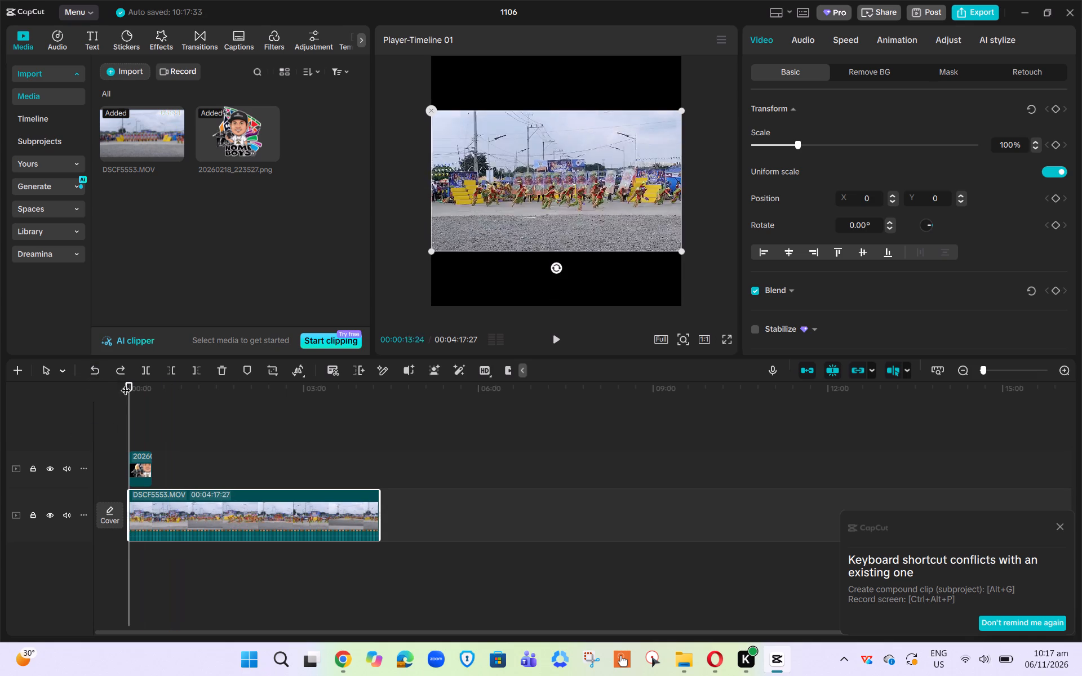
pyautogui.click(95, 370)
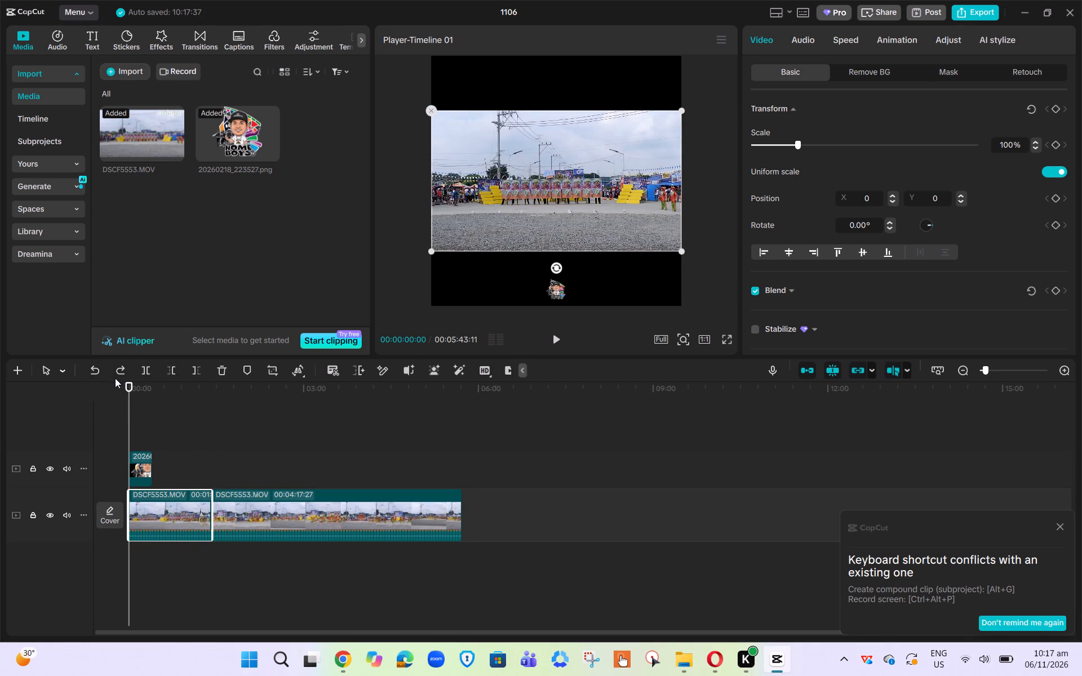
pyautogui.click(92, 368)
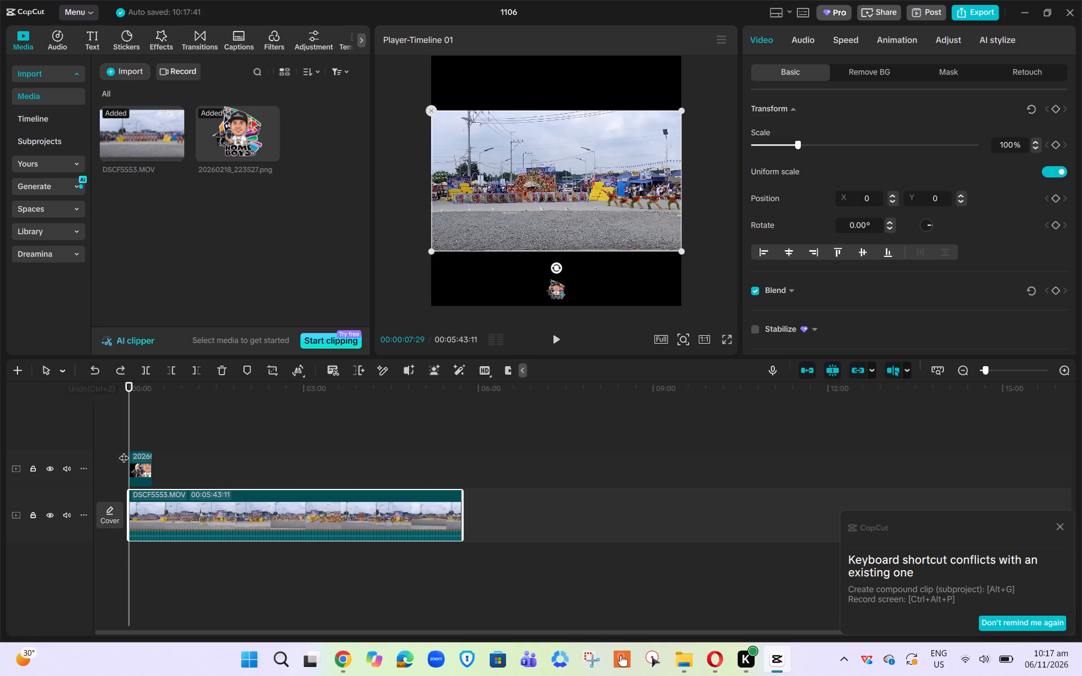
# Split the full DSCF5553.MOV clip at about 00:01:30:21, where the performers change formation, and delete the part before the split.
pyautogui.moveTo(128, 426); pyautogui.dragTo(201, 450)
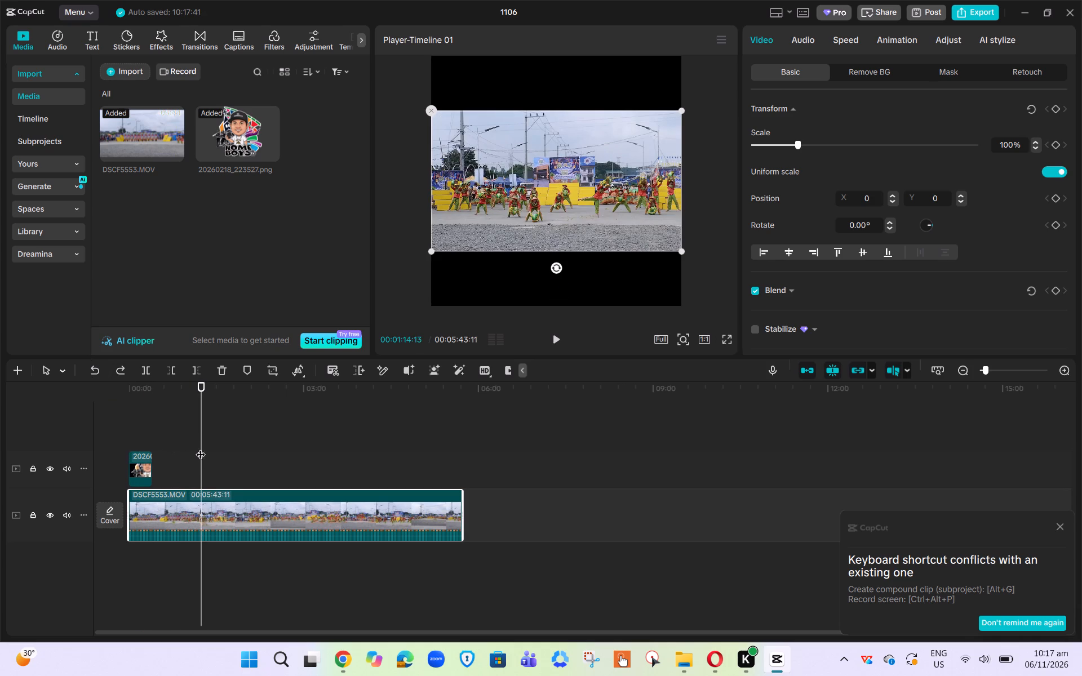
pyautogui.moveTo(201, 447); pyautogui.dragTo(190, 447)
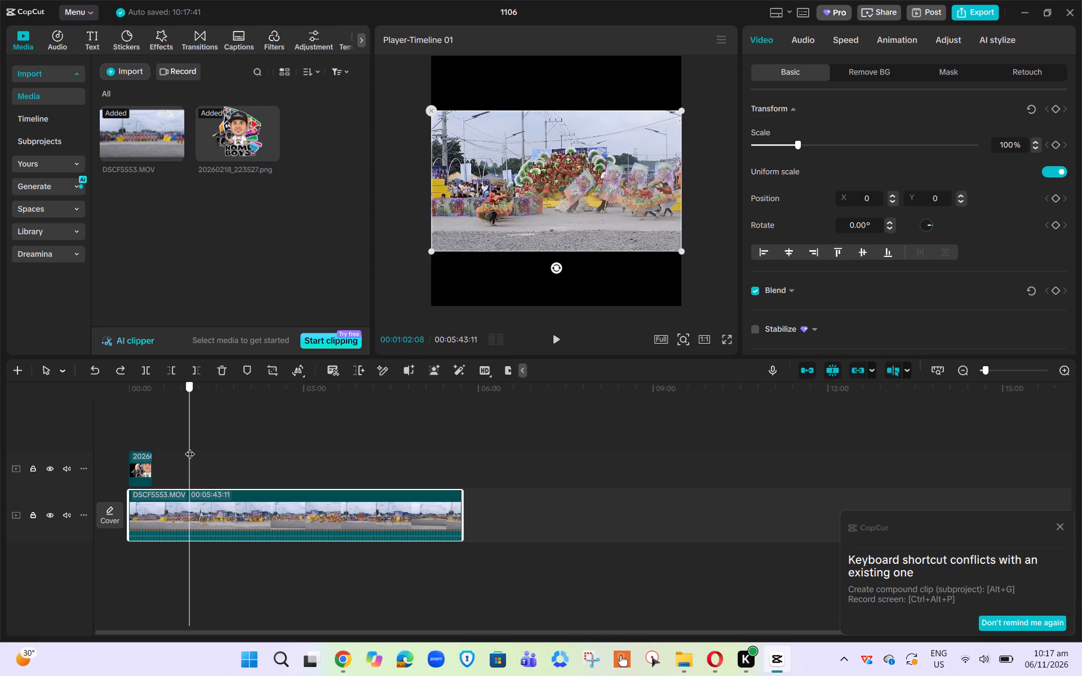
pyautogui.moveTo(190, 447); pyautogui.dragTo(205, 453)
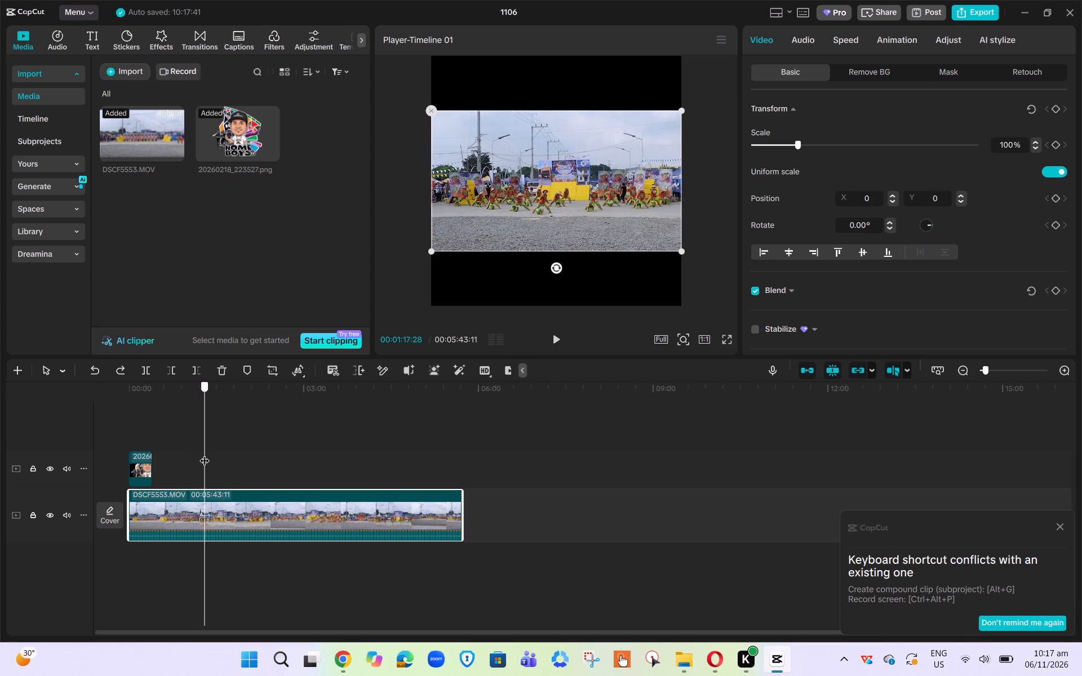
pyautogui.moveTo(205, 453); pyautogui.dragTo(211, 456)
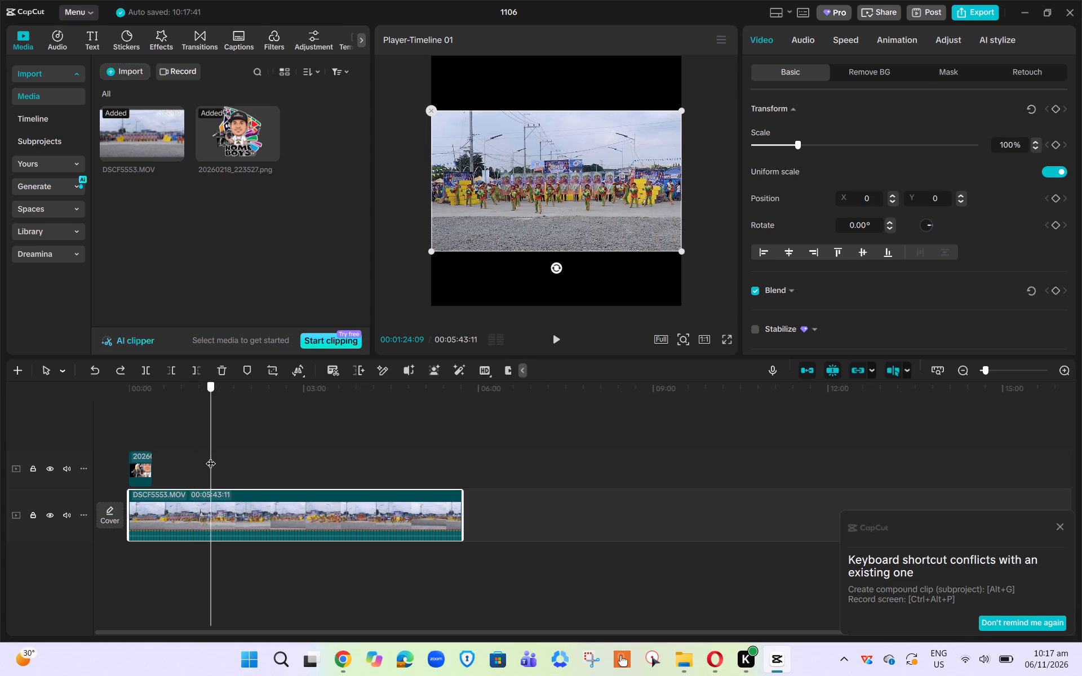
pyautogui.moveTo(211, 456); pyautogui.dragTo(216, 460)
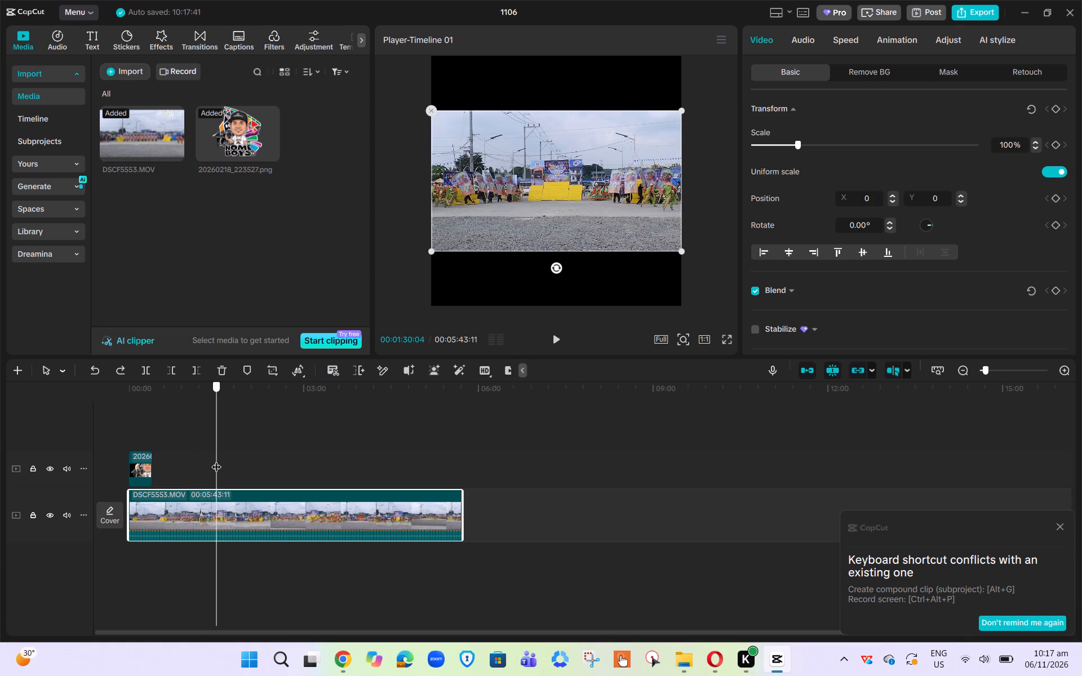
pyautogui.moveTo(216, 460); pyautogui.dragTo(216, 461)
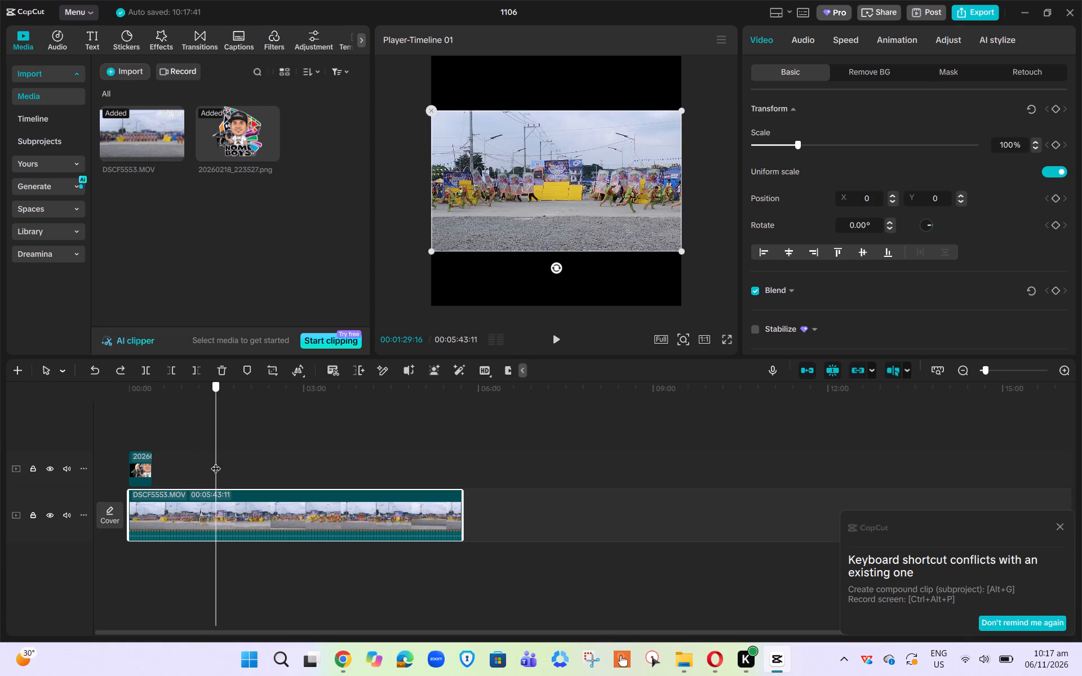
pyautogui.moveTo(216, 461); pyautogui.dragTo(216, 465)
pyautogui.moveTo(216, 465); pyautogui.dragTo(217, 465)
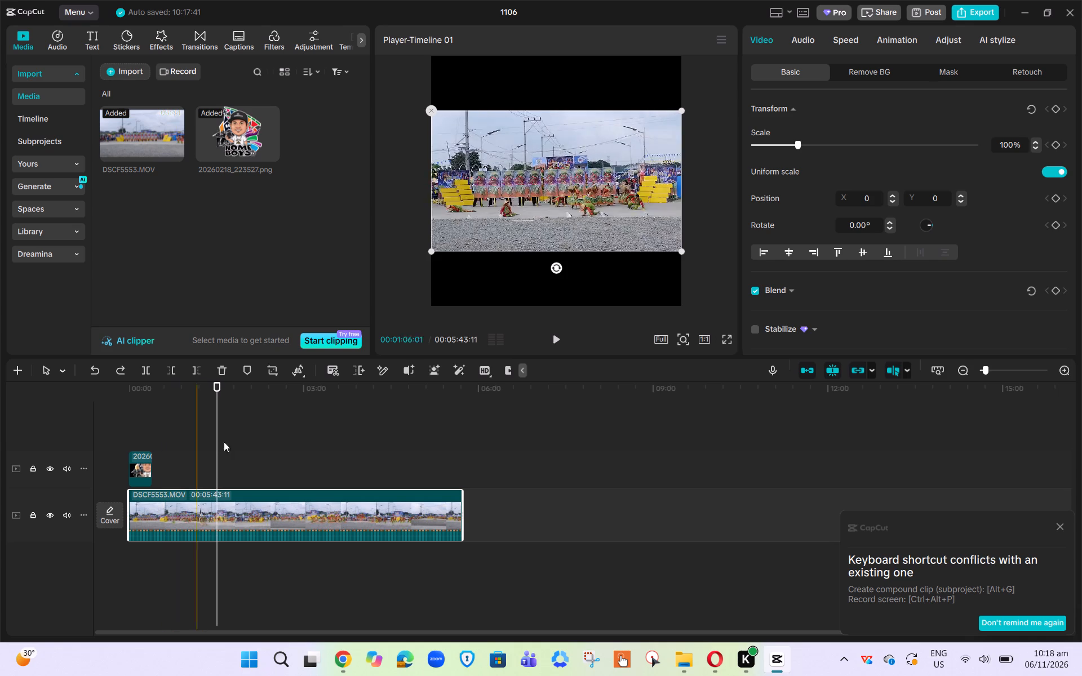
pyautogui.click(145, 371)
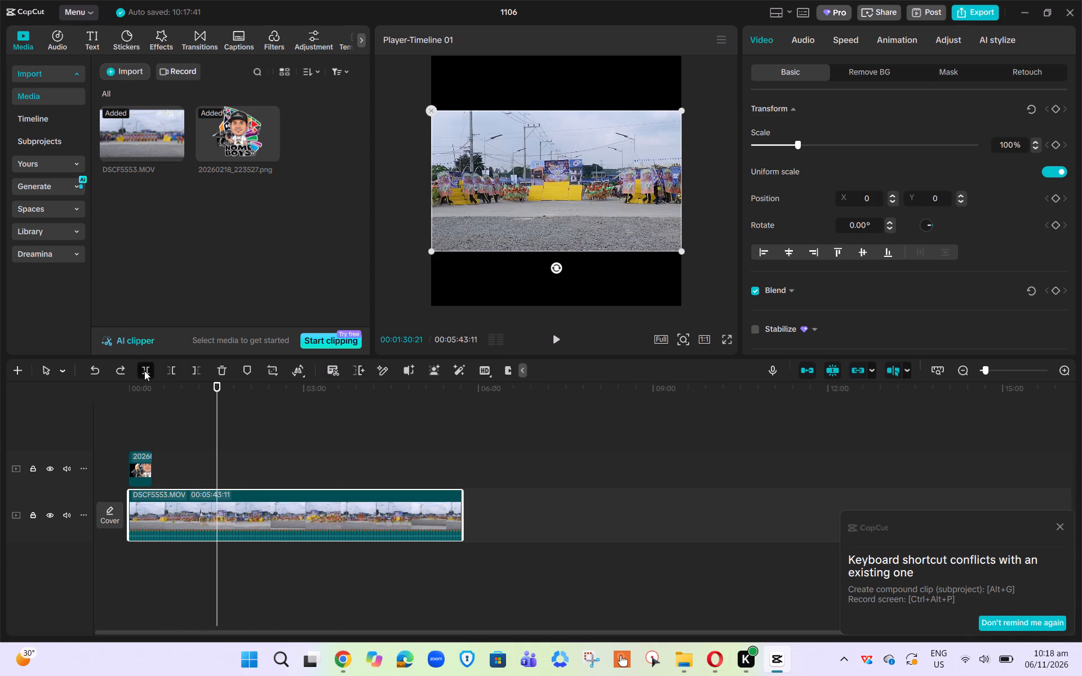
pyautogui.click(174, 520)
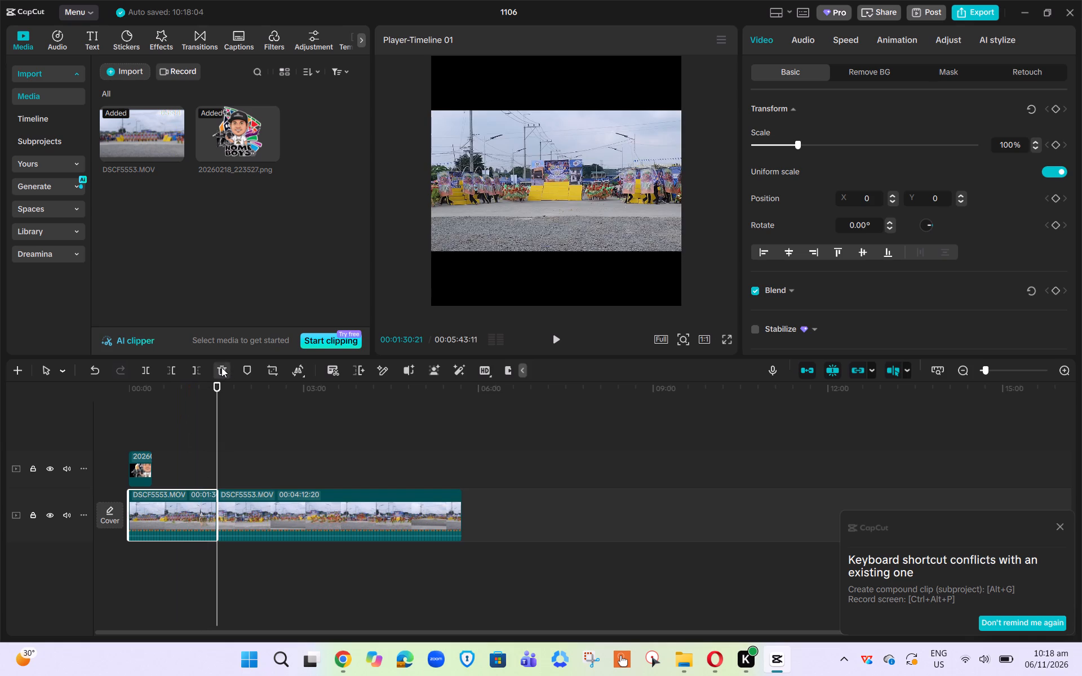
pyautogui.click(221, 367)
# Play the remaining footage from the start, split it at about 00:00:24:17, and delete the part after the split.
pyautogui.moveTo(218, 444); pyautogui.dragTo(104, 445)
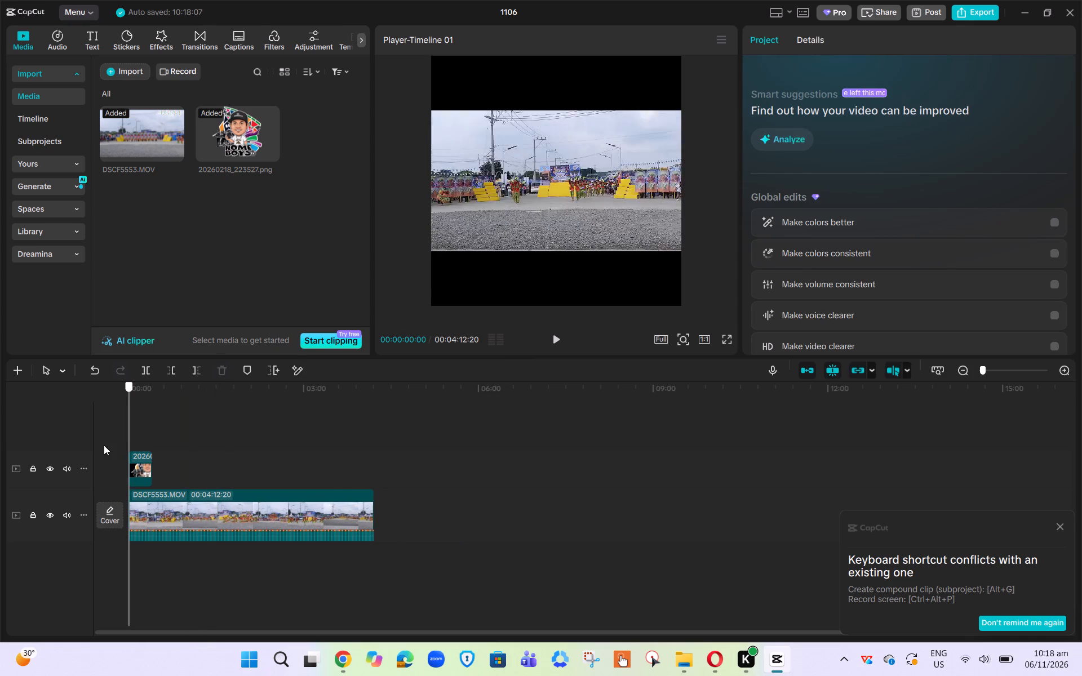
pyautogui.moveTo(104, 445); pyautogui.dragTo(94, 445)
pyautogui.click(556, 340)
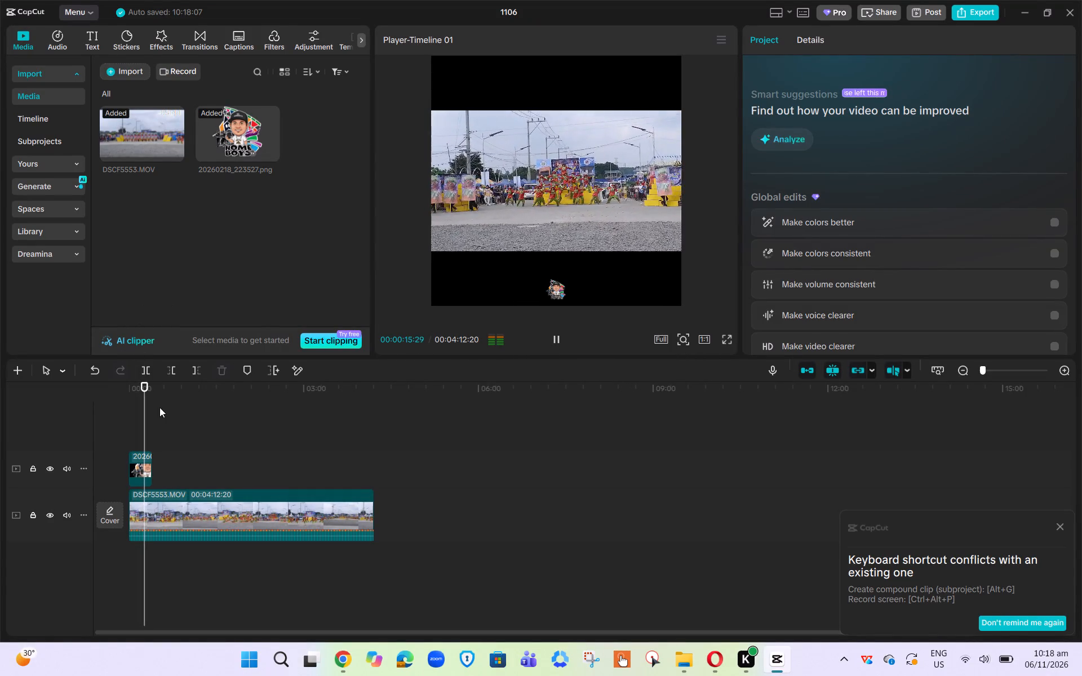
pyautogui.click(202, 530)
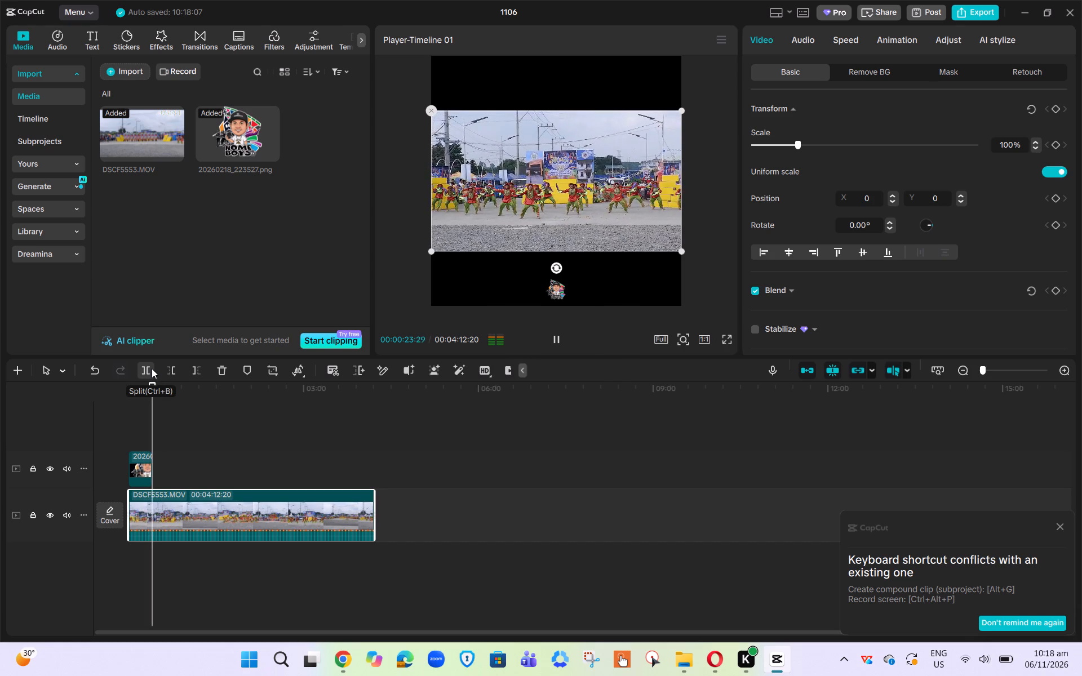
pyautogui.click(152, 368)
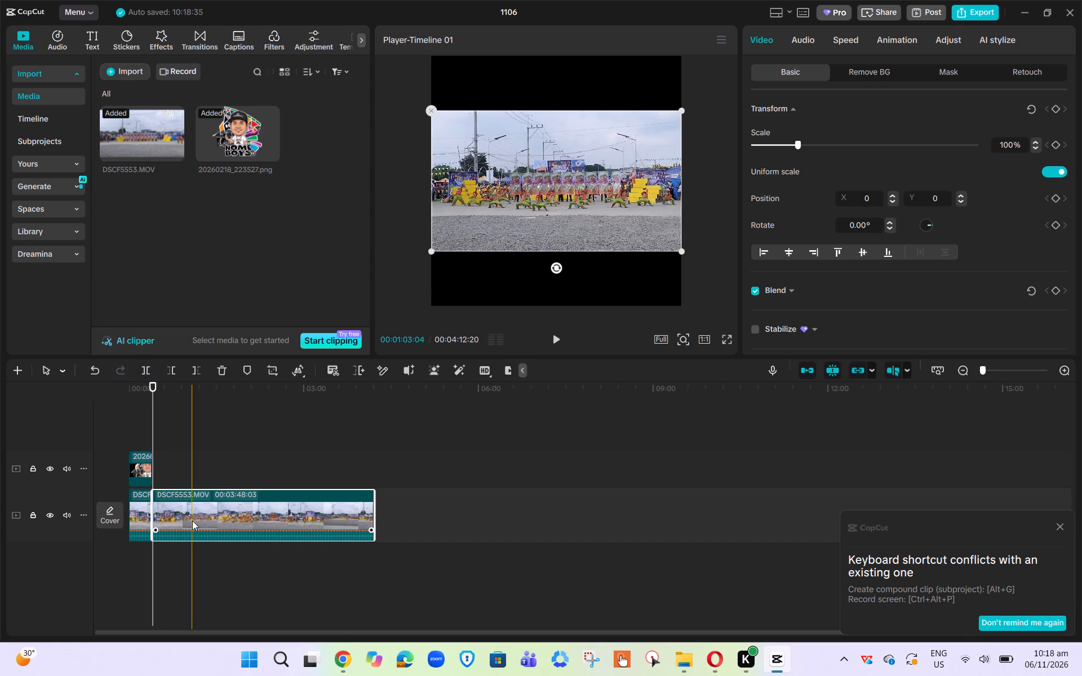
pyautogui.click(225, 371)
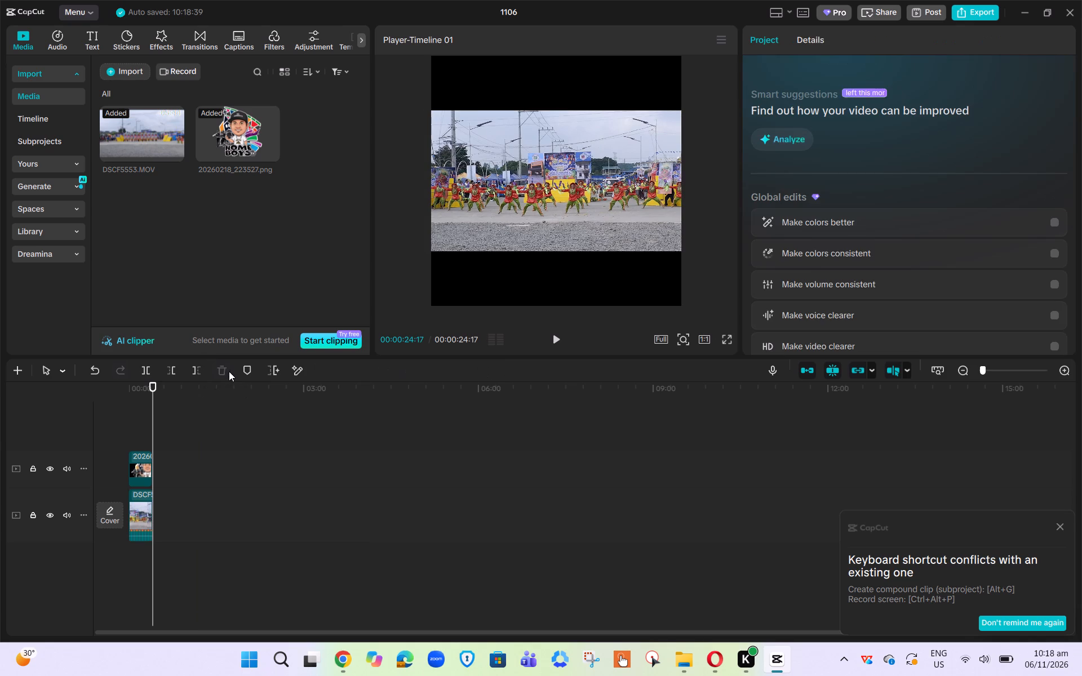
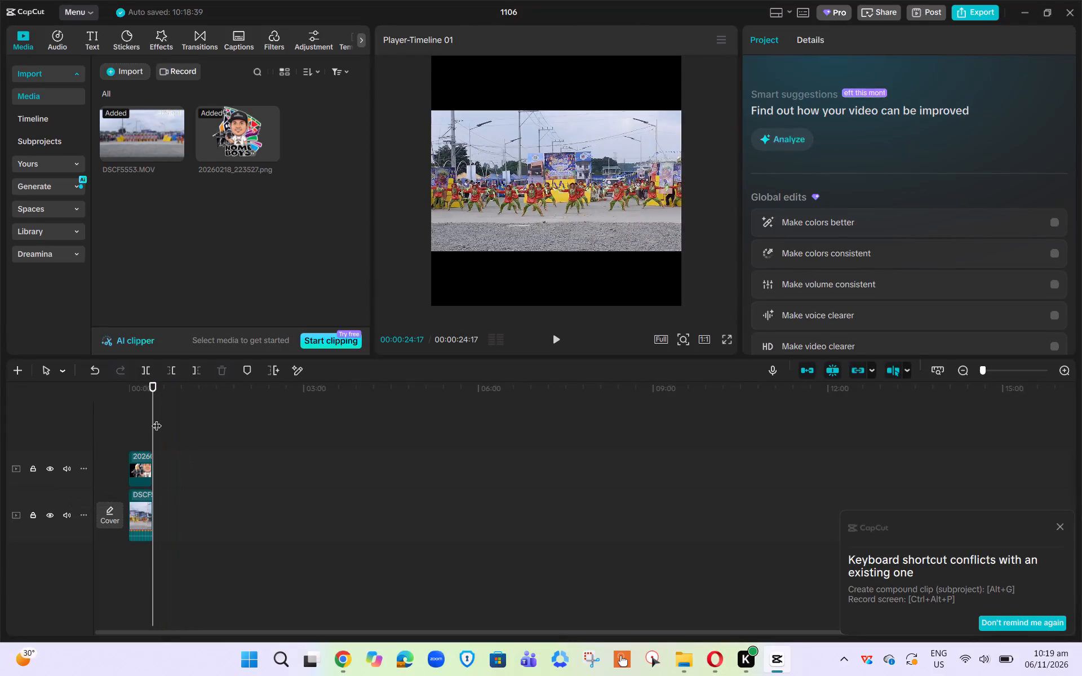
# Play the trimmed clip from the start, and enlarge the footage to 178% centred at X 0, Y 0 to fill the square frame.
pyautogui.moveTo(152, 418); pyautogui.dragTo(114, 429)
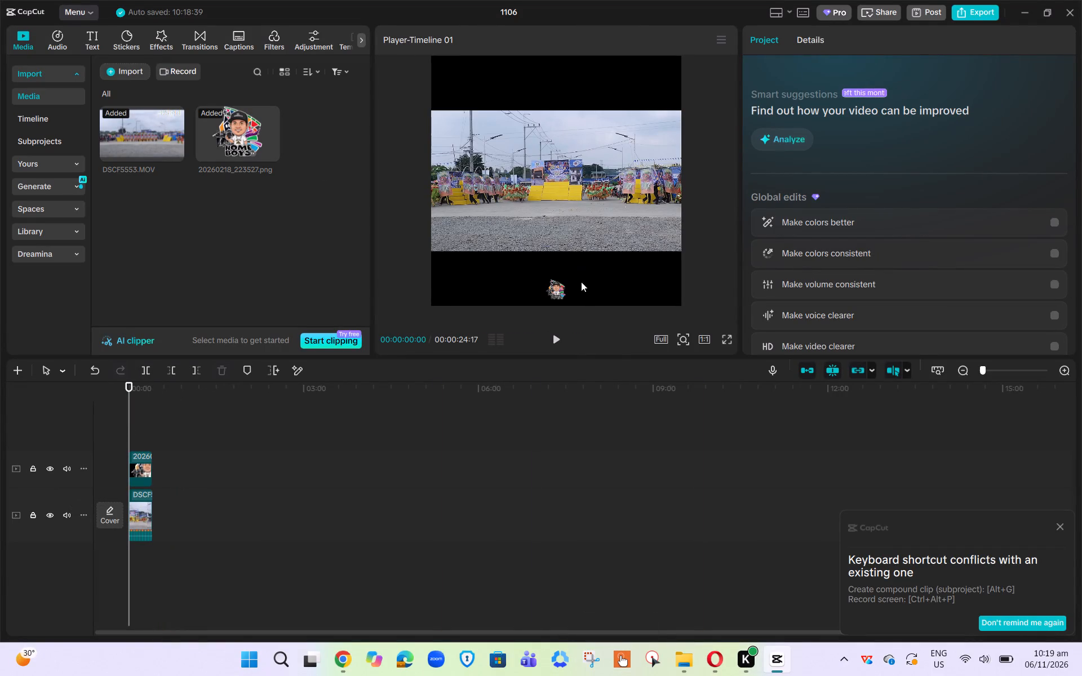
pyautogui.click(554, 341)
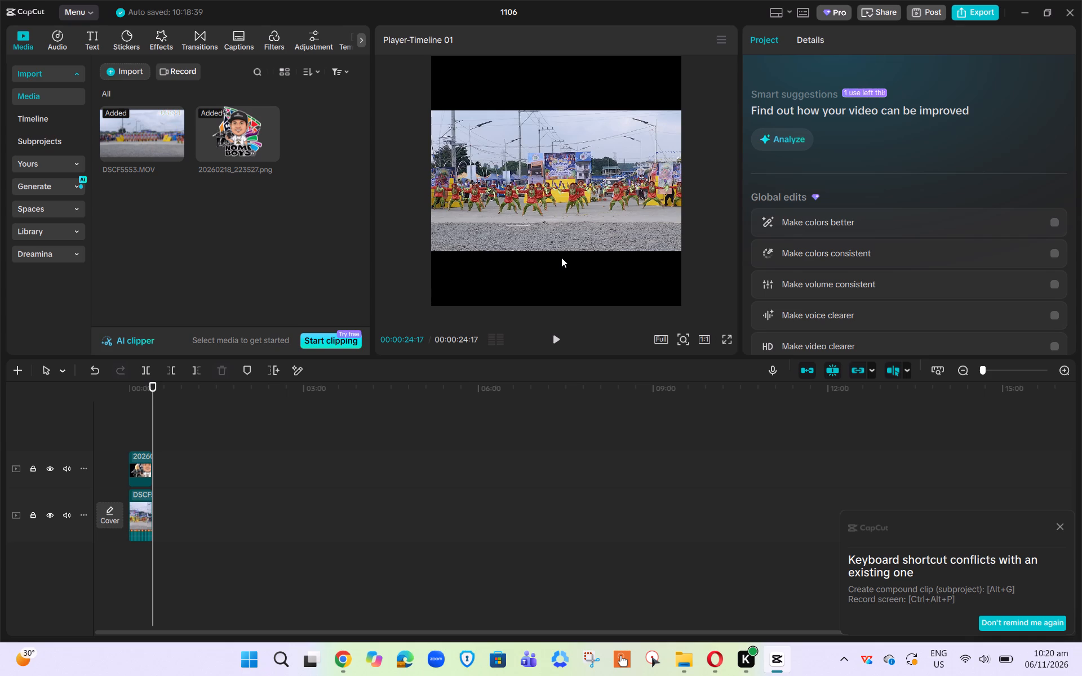
pyautogui.moveTo(596, 191); pyautogui.dragTo(539, 209)
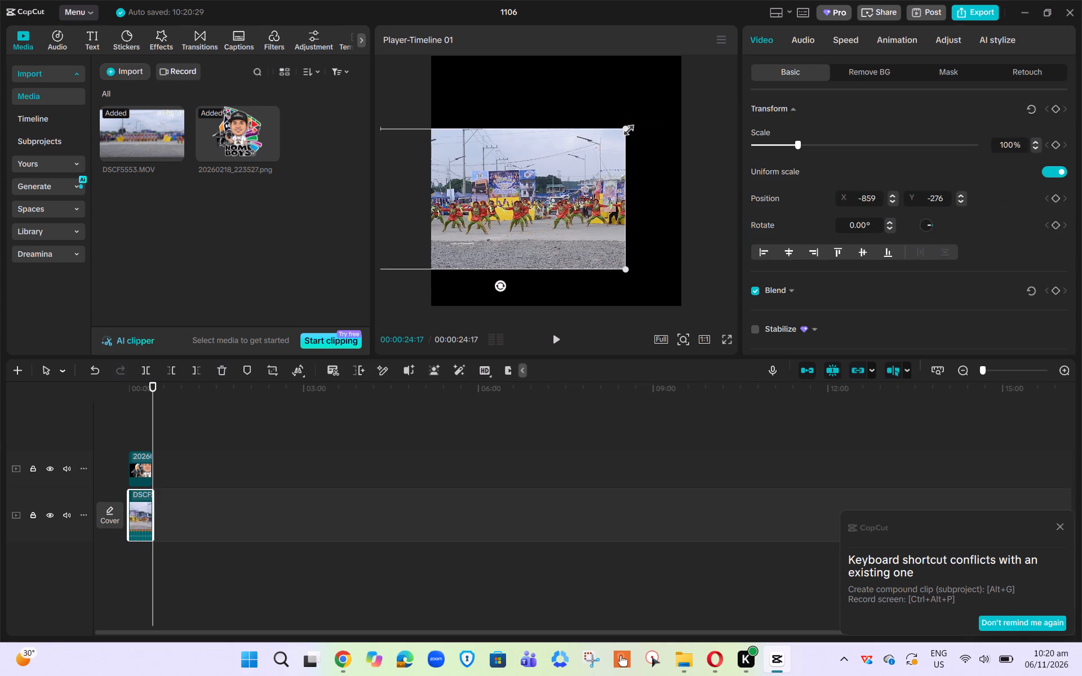
pyautogui.moveTo(622, 129); pyautogui.dragTo(681, 97)
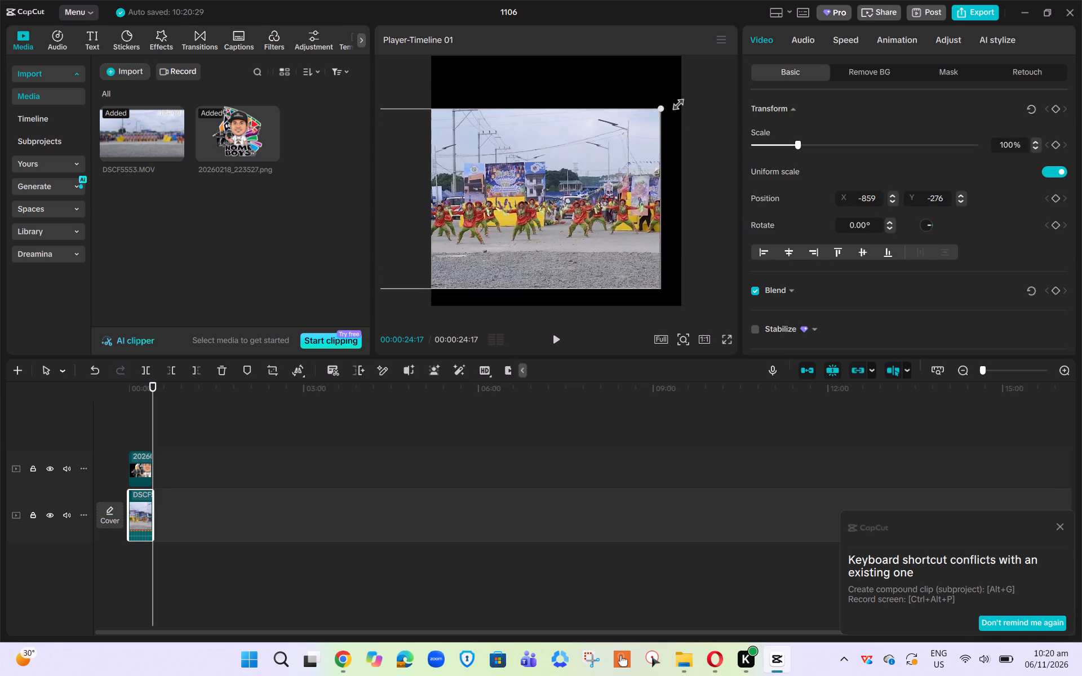
pyautogui.moveTo(681, 97); pyautogui.dragTo(703, 65)
pyautogui.moveTo(524, 193); pyautogui.dragTo(538, 164)
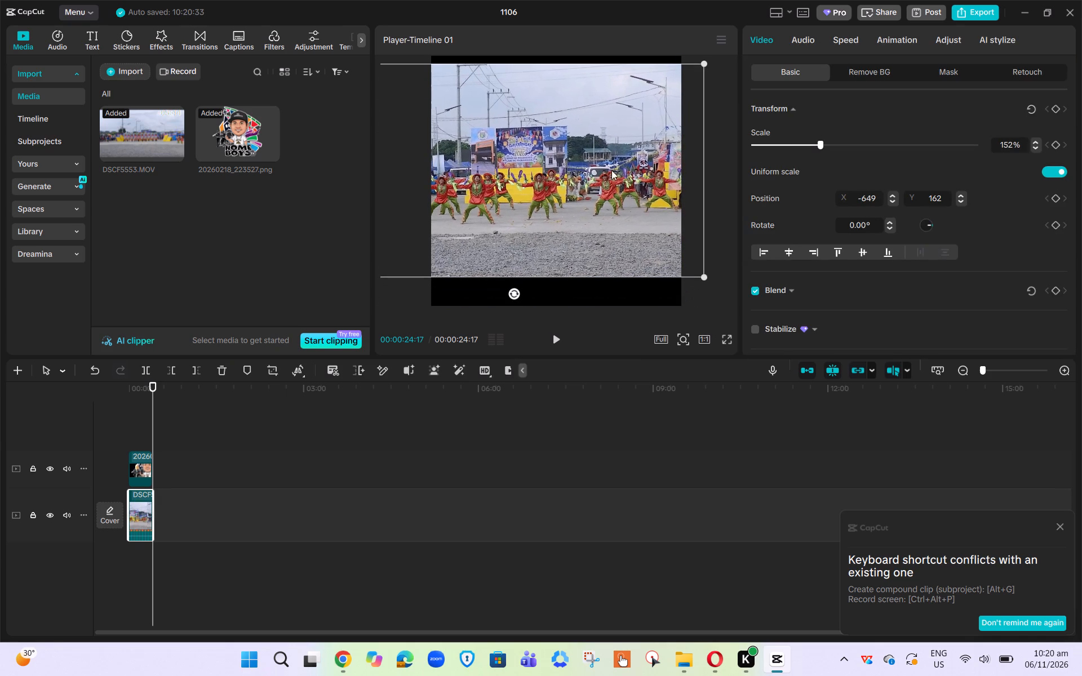
pyautogui.moveTo(700, 271); pyautogui.dragTo(707, 281)
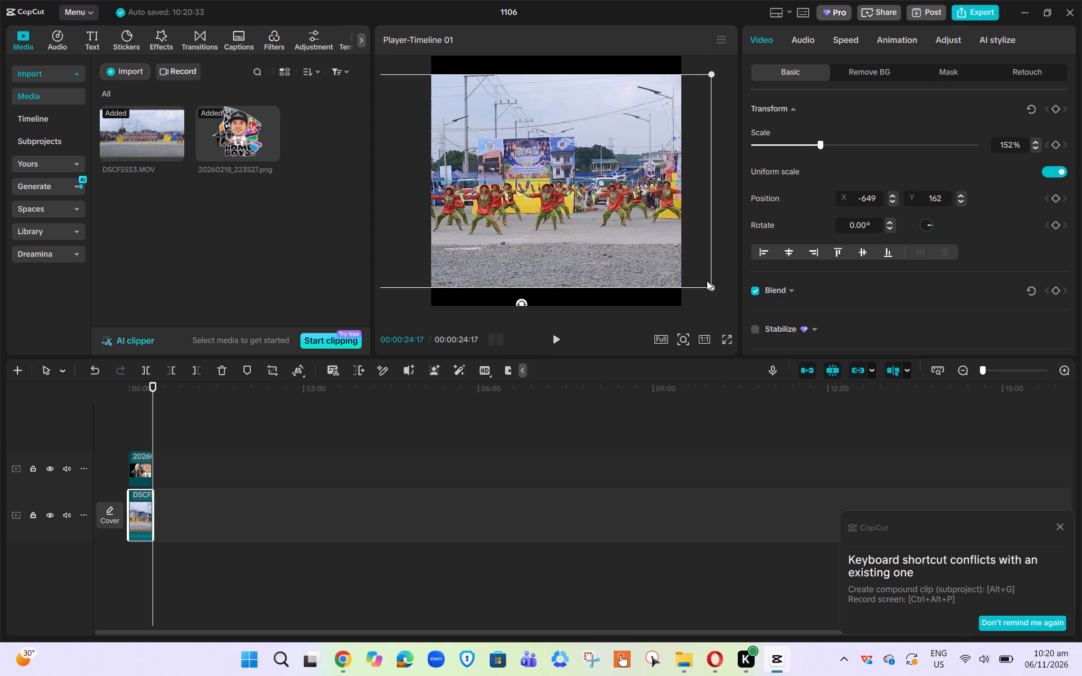
pyautogui.moveTo(707, 281); pyautogui.dragTo(708, 279)
pyautogui.moveTo(708, 284); pyautogui.dragTo(722, 303)
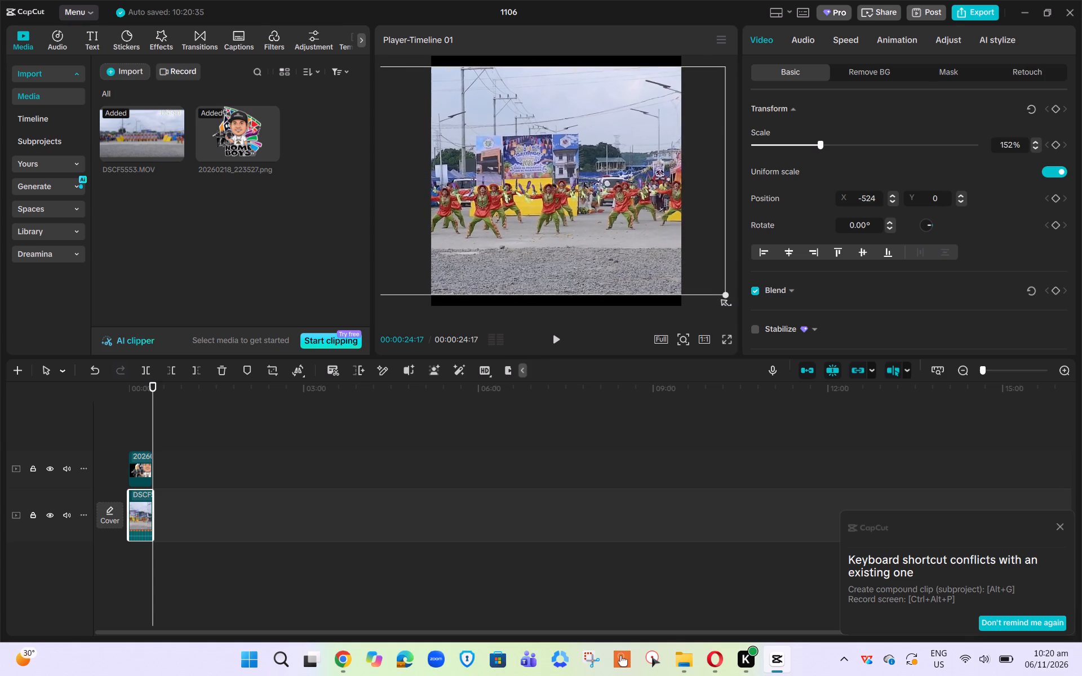
pyautogui.moveTo(722, 303); pyautogui.dragTo(739, 320)
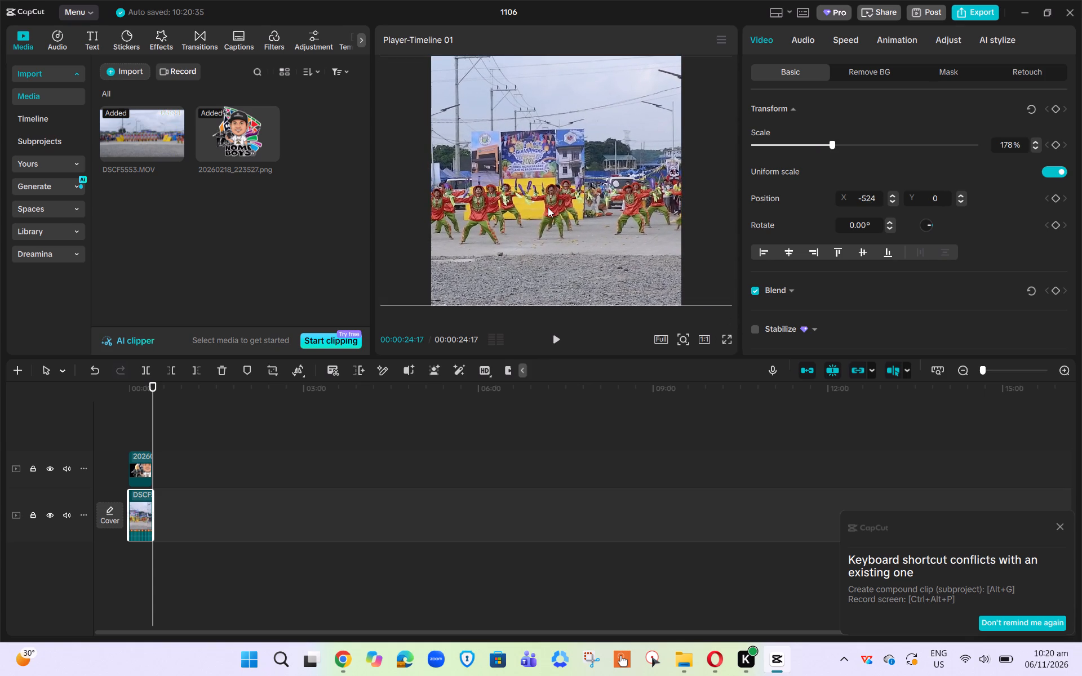
pyautogui.moveTo(548, 207); pyautogui.dragTo(583, 207)
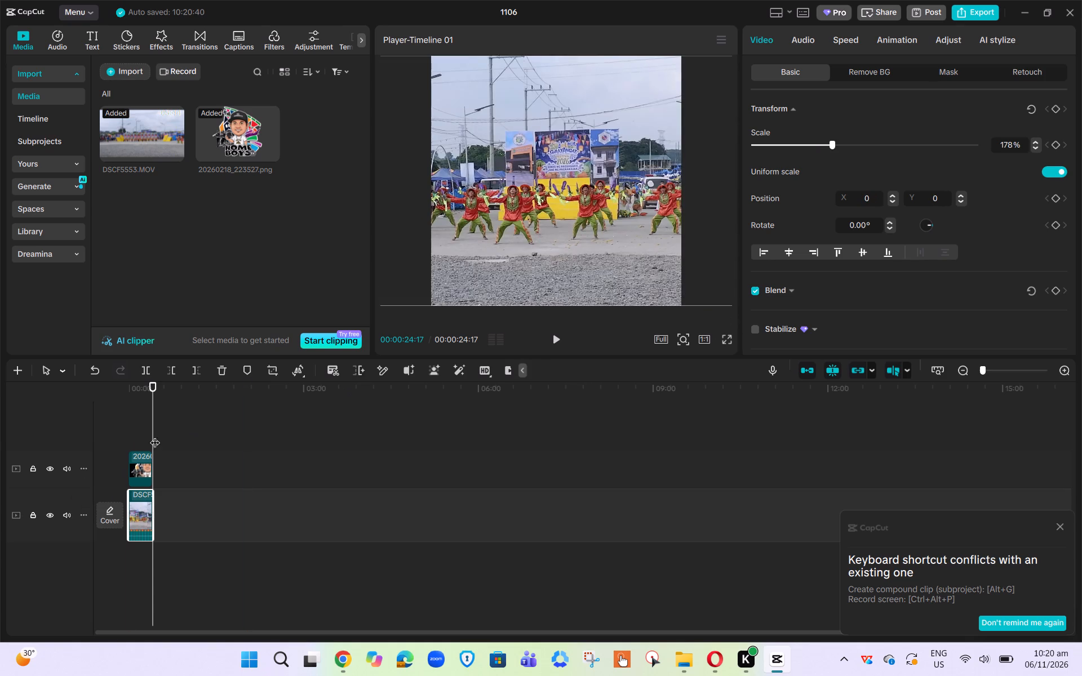
# Play the reframed clip through from the start and export it as a 1080P H.264 mp4 at 30fps.
pyautogui.moveTo(157, 434); pyautogui.dragTo(75, 436)
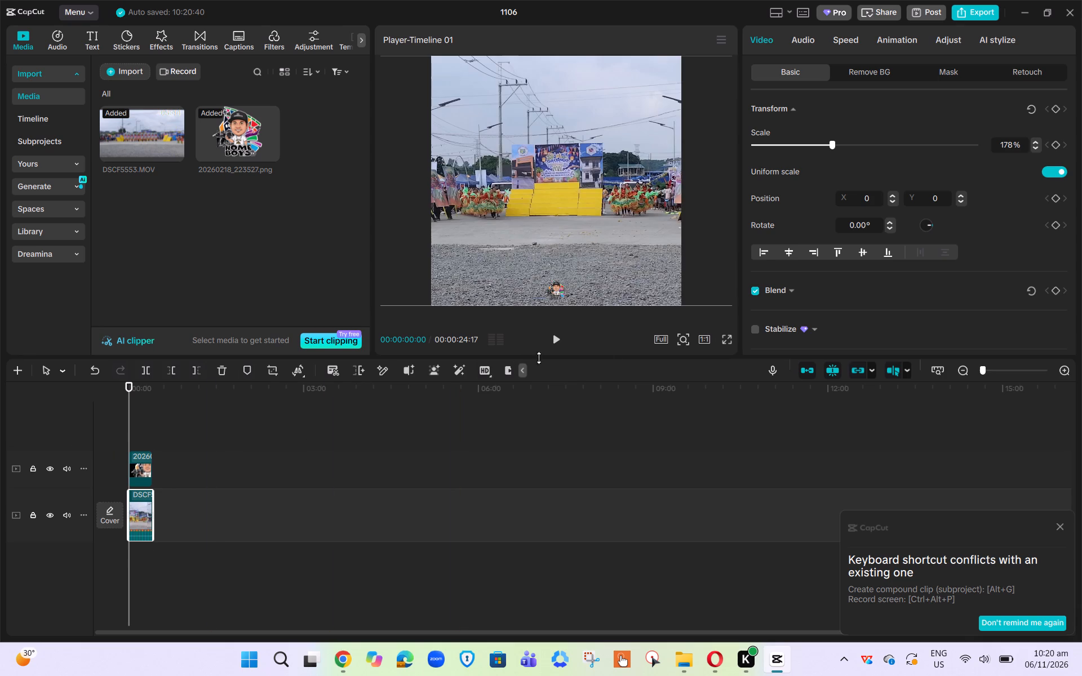
pyautogui.click(553, 341)
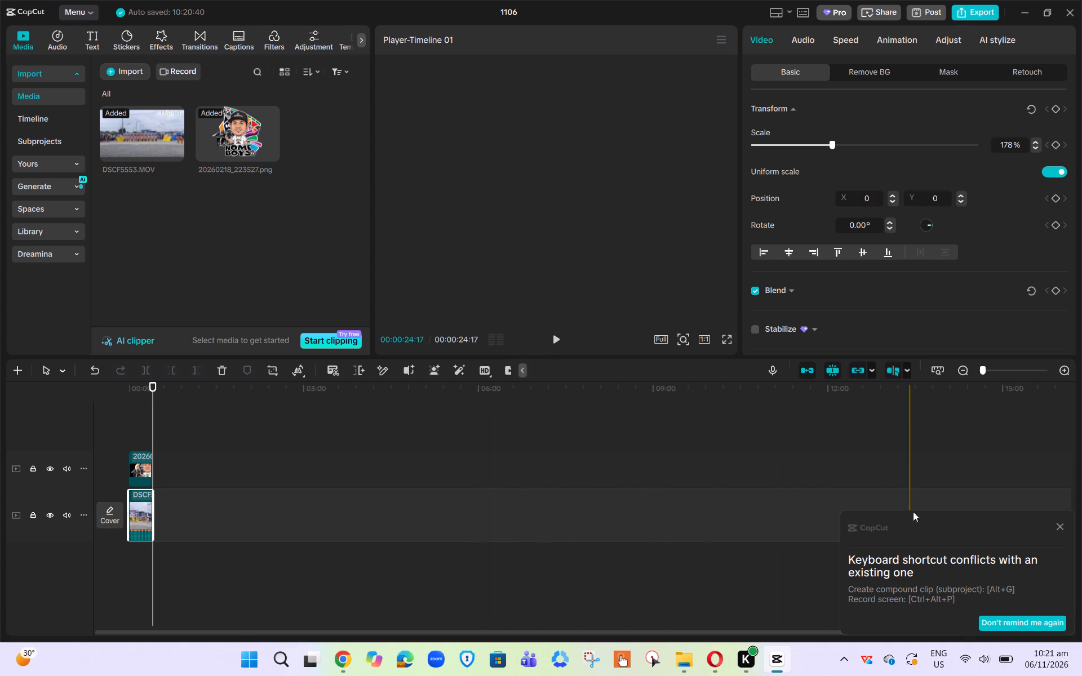
pyautogui.click(970, 13)
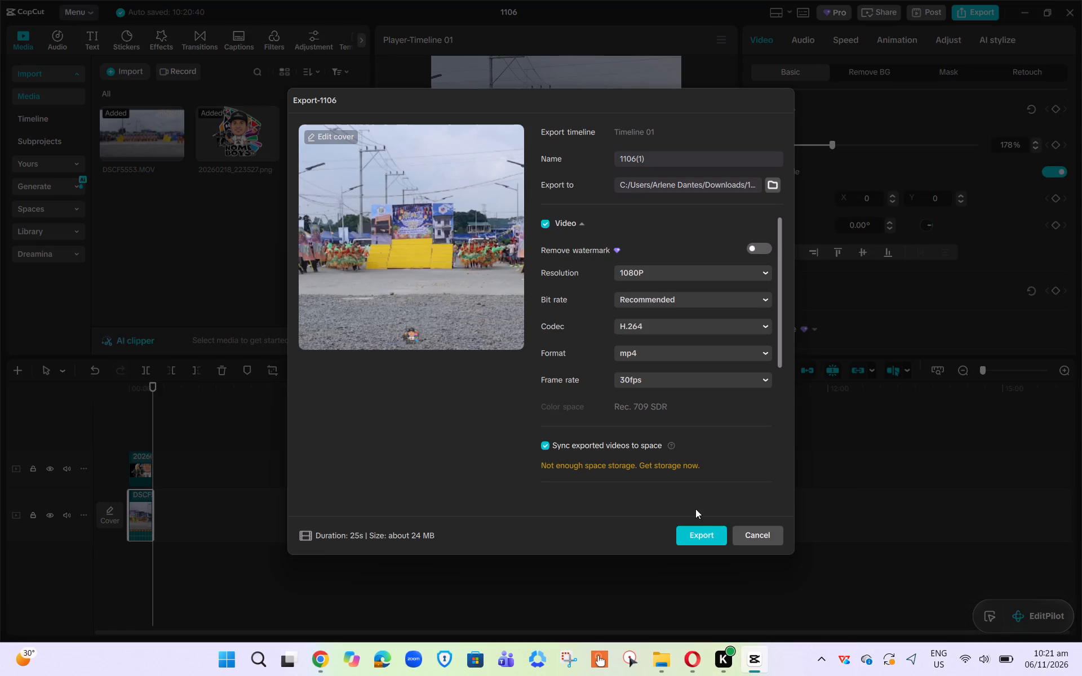
pyautogui.click(703, 527)
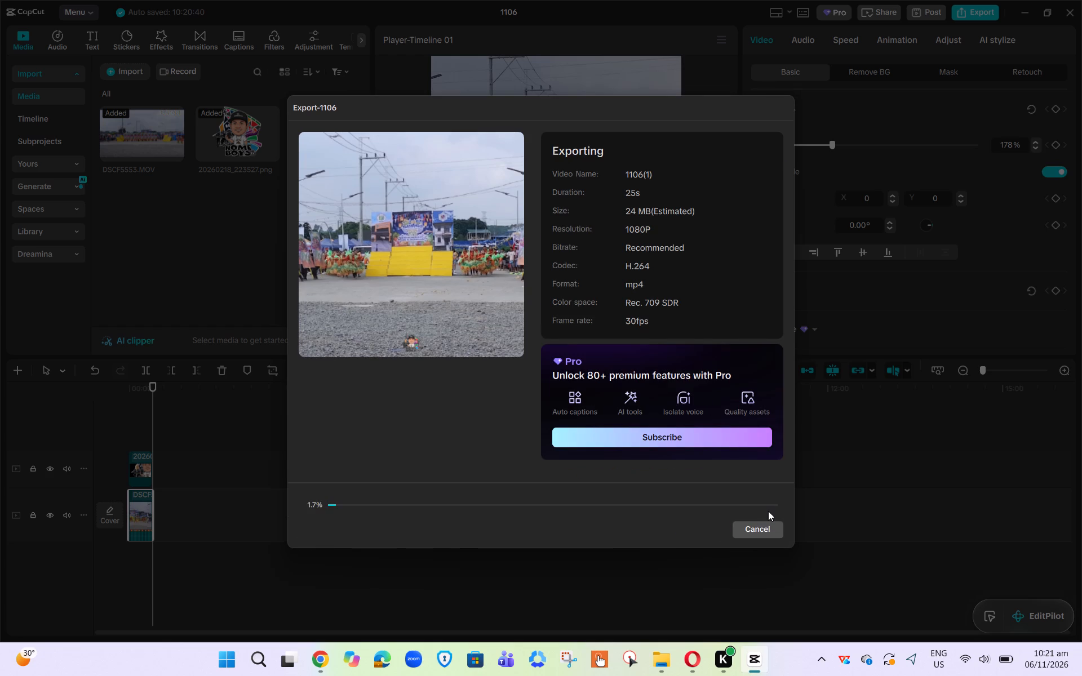
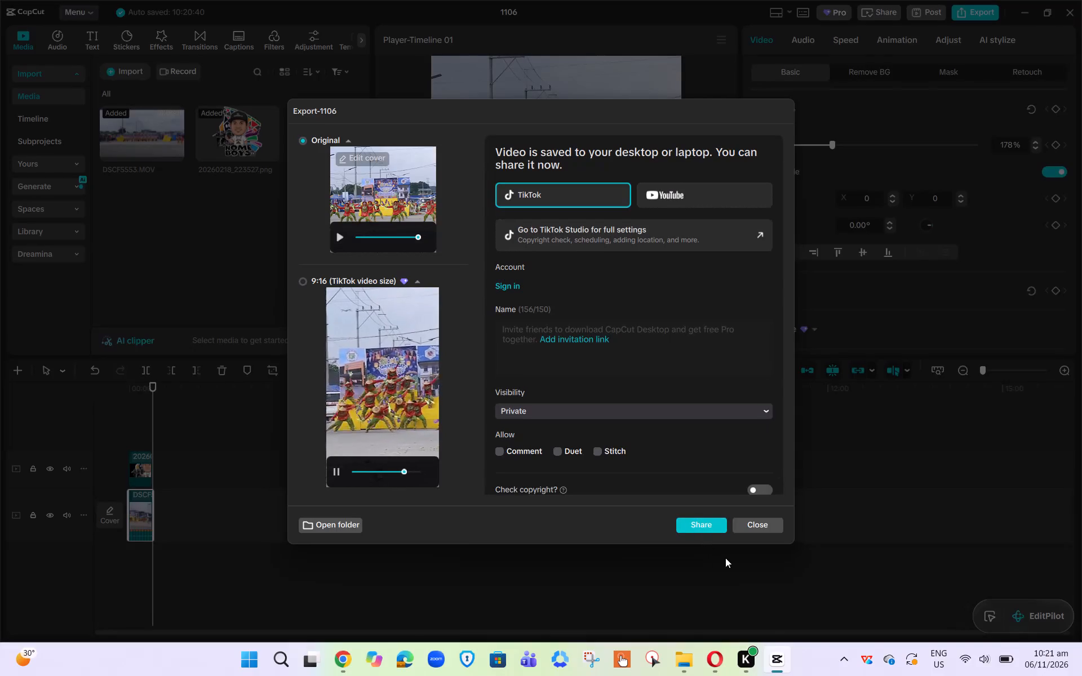
# Dismiss the finished export's sharing window without sharing the clip and return to the editing timeline.
pyautogui.click(750, 522)
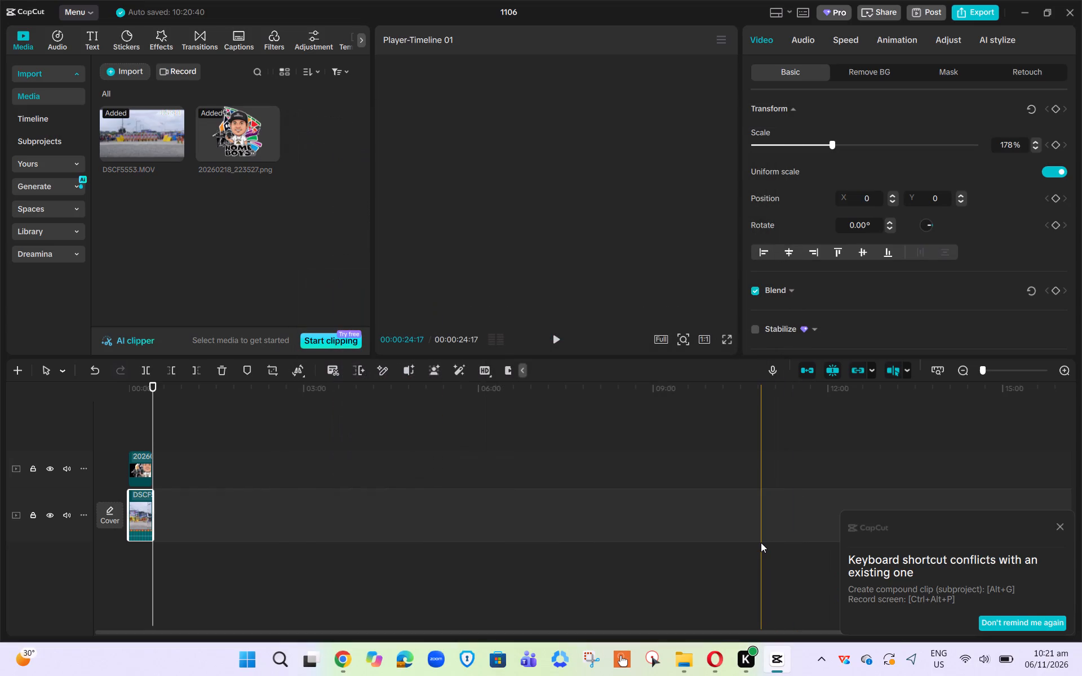